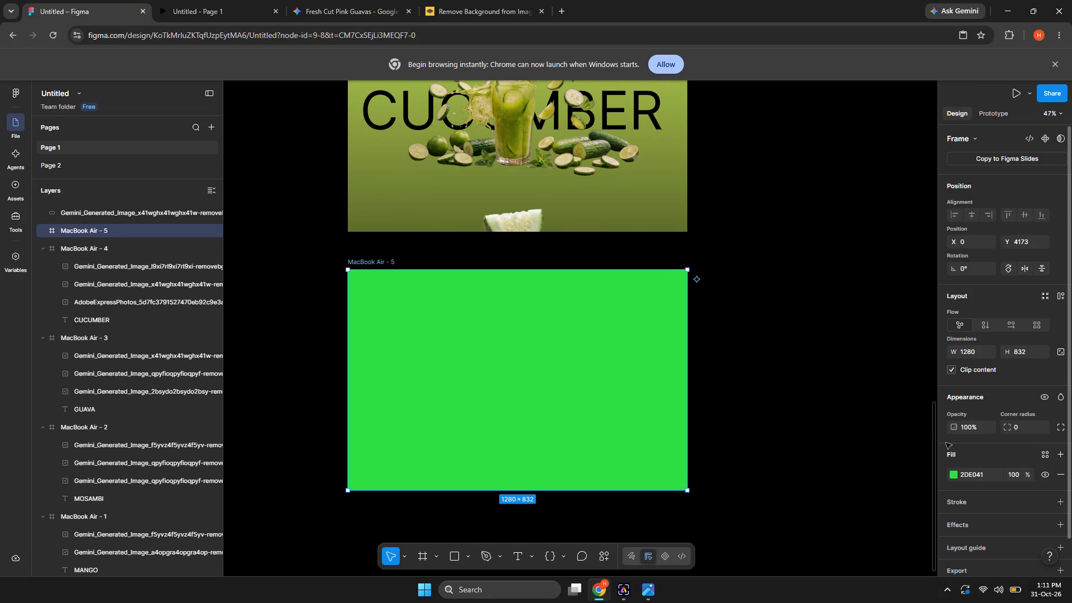
# Review the finished CUCUMBER, GUAVA and MOSAMBI juice frames, returning to the empty green MacBook Air - 5 frame.
pyautogui.moveTo(931, 486); pyautogui.dragTo(929, 447)
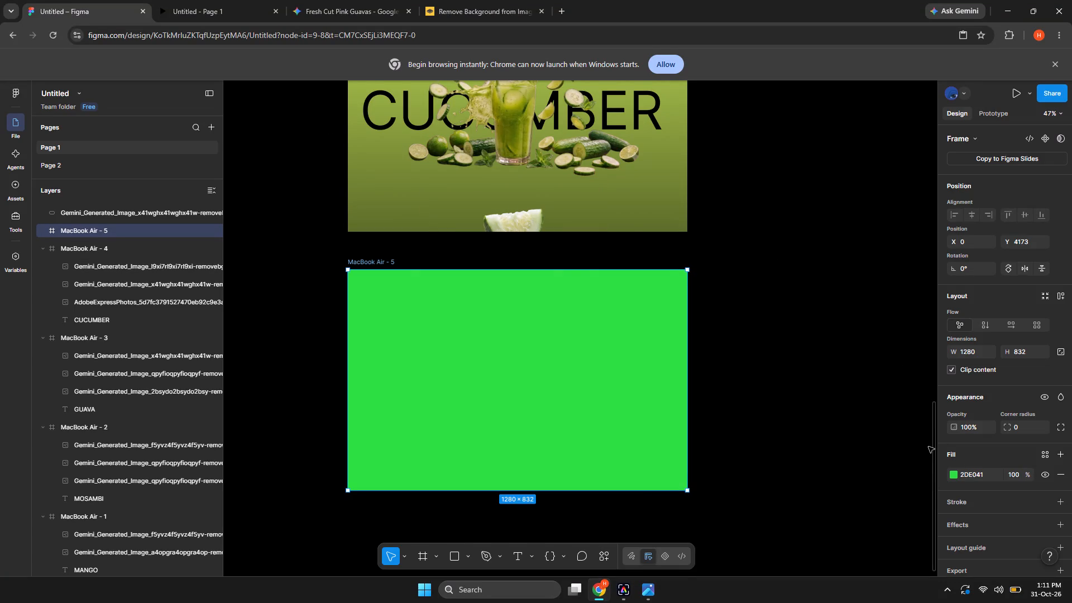
pyautogui.moveTo(929, 447); pyautogui.dragTo(928, 447)
pyautogui.click(935, 460)
pyautogui.moveTo(931, 458); pyautogui.dragTo(931, 434)
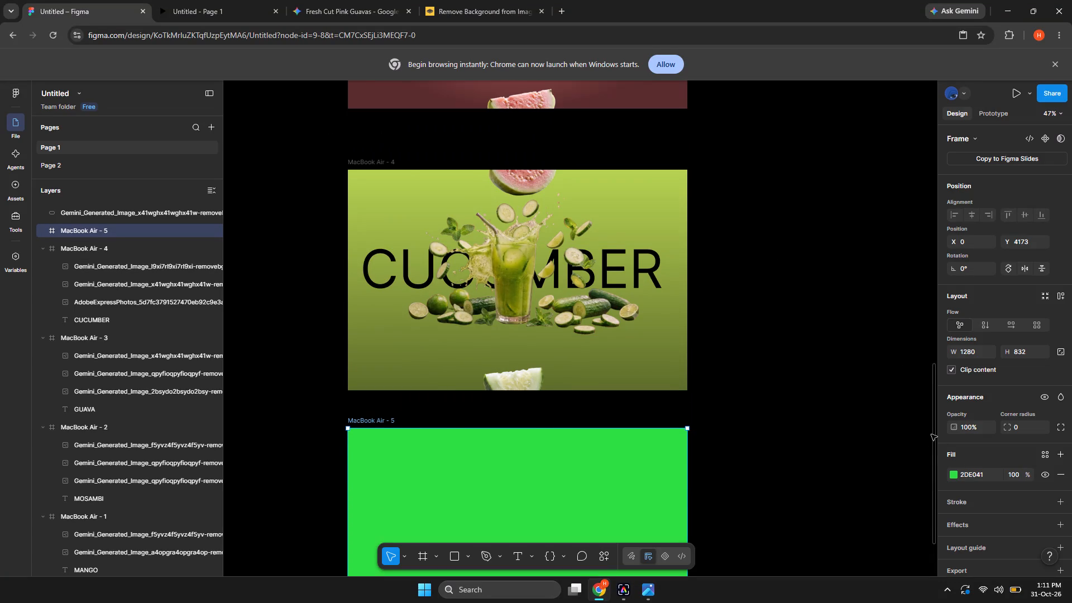
pyautogui.moveTo(931, 434); pyautogui.dragTo(930, 379)
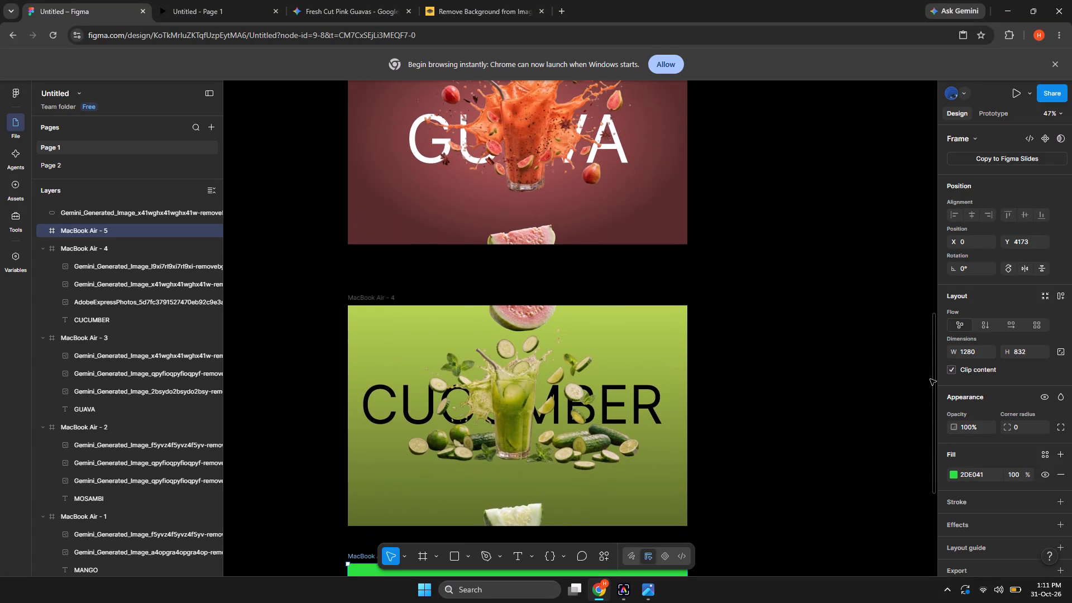
pyautogui.moveTo(930, 379); pyautogui.dragTo(930, 220)
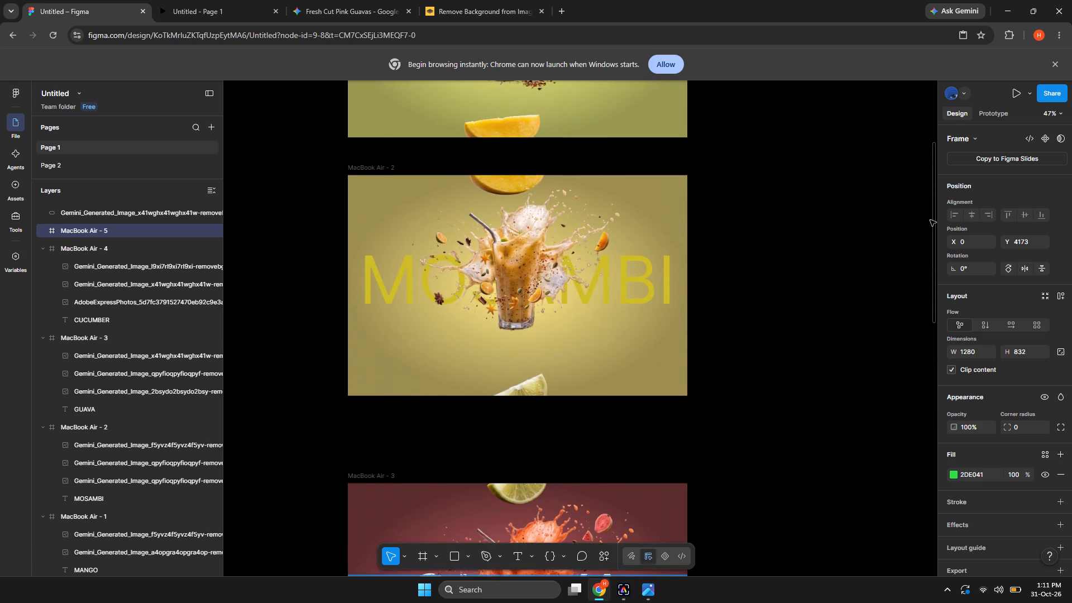
pyautogui.moveTo(930, 220); pyautogui.dragTo(930, 218)
pyautogui.moveTo(942, 301); pyautogui.dragTo(950, 387)
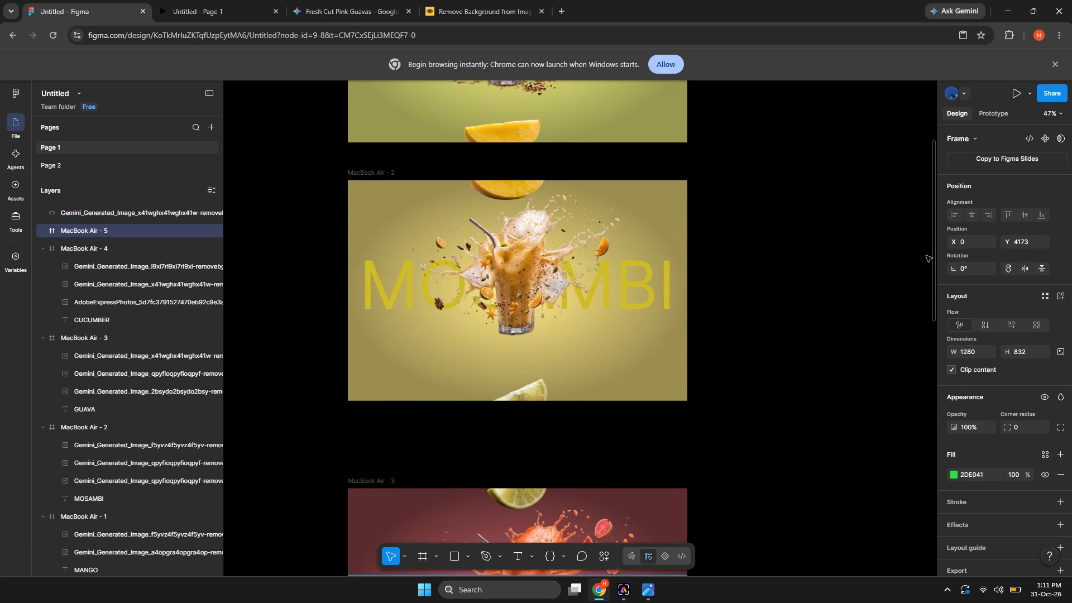
pyautogui.click(934, 252)
pyautogui.moveTo(934, 259); pyautogui.dragTo(910, 513)
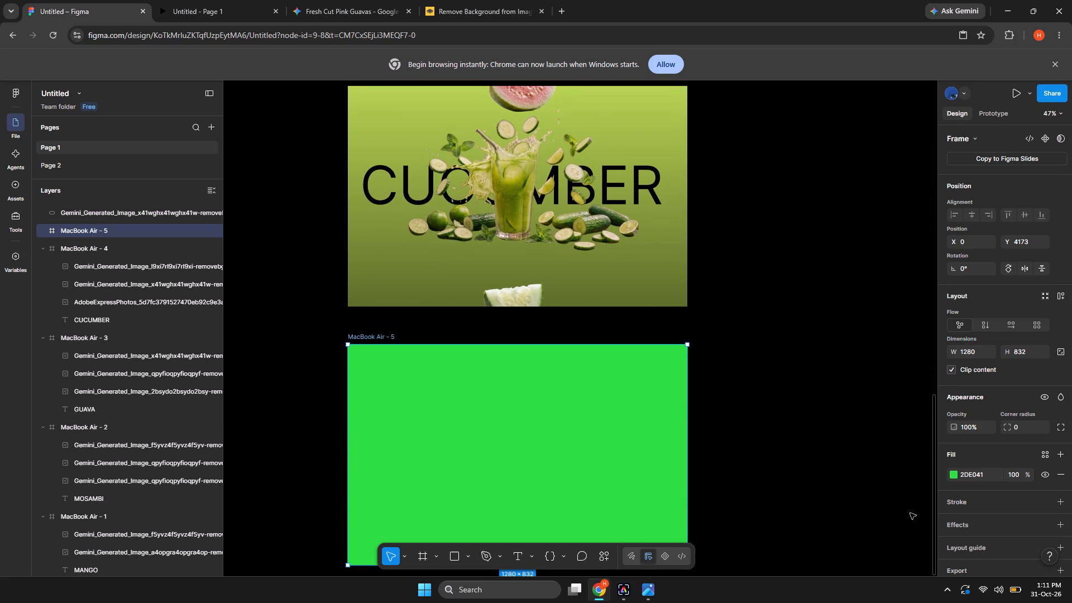
pyautogui.moveTo(910, 513); pyautogui.dragTo(907, 552)
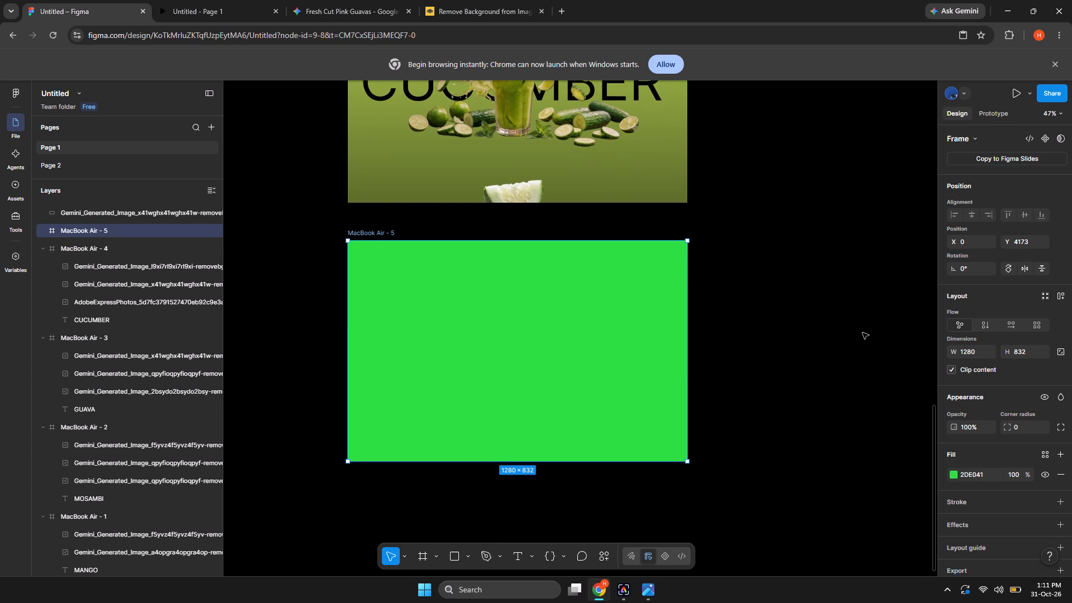
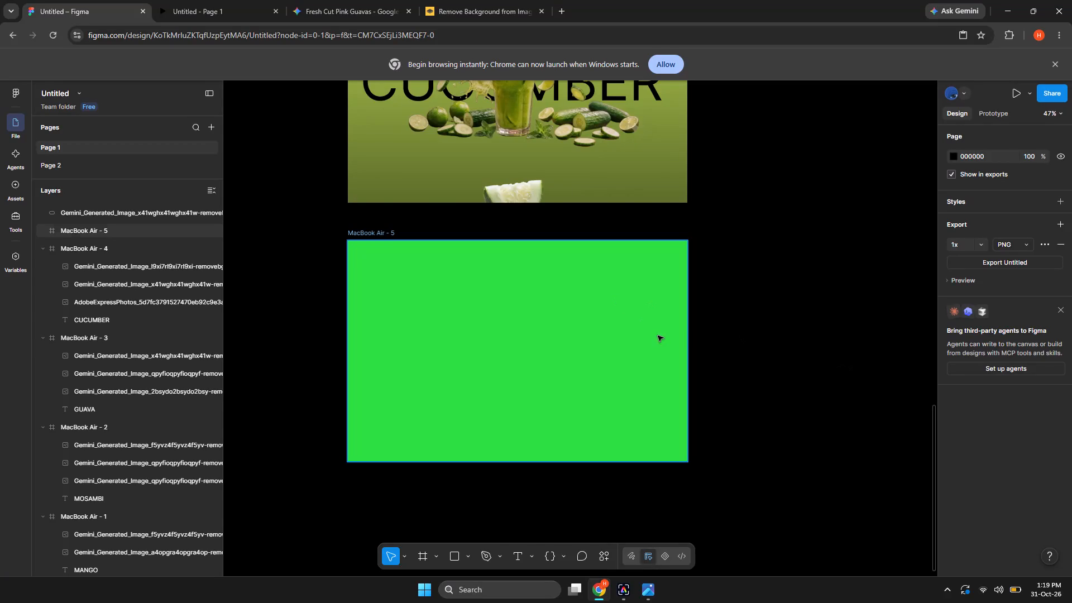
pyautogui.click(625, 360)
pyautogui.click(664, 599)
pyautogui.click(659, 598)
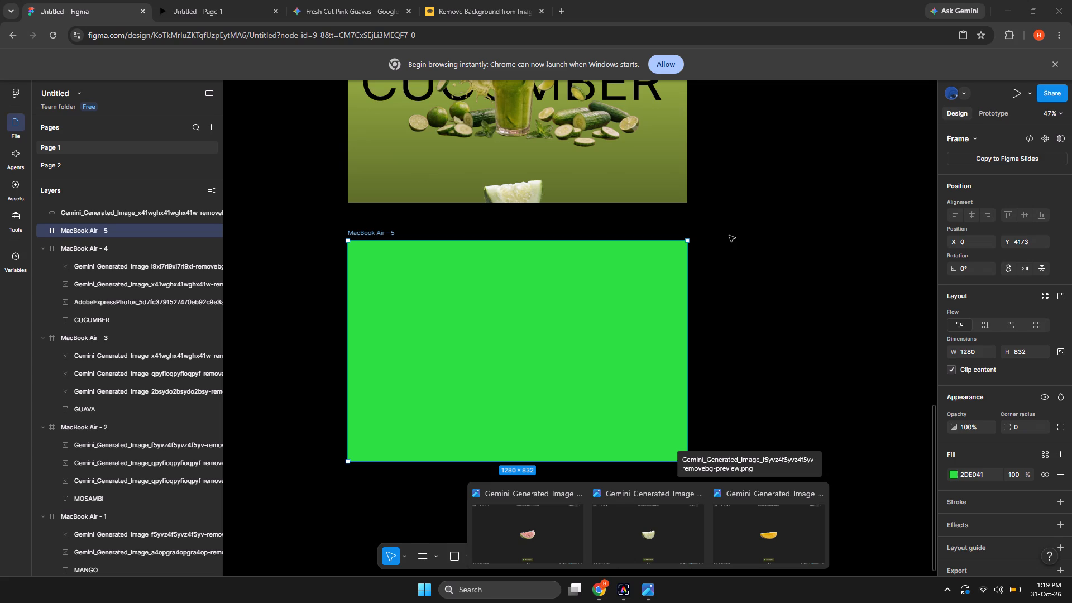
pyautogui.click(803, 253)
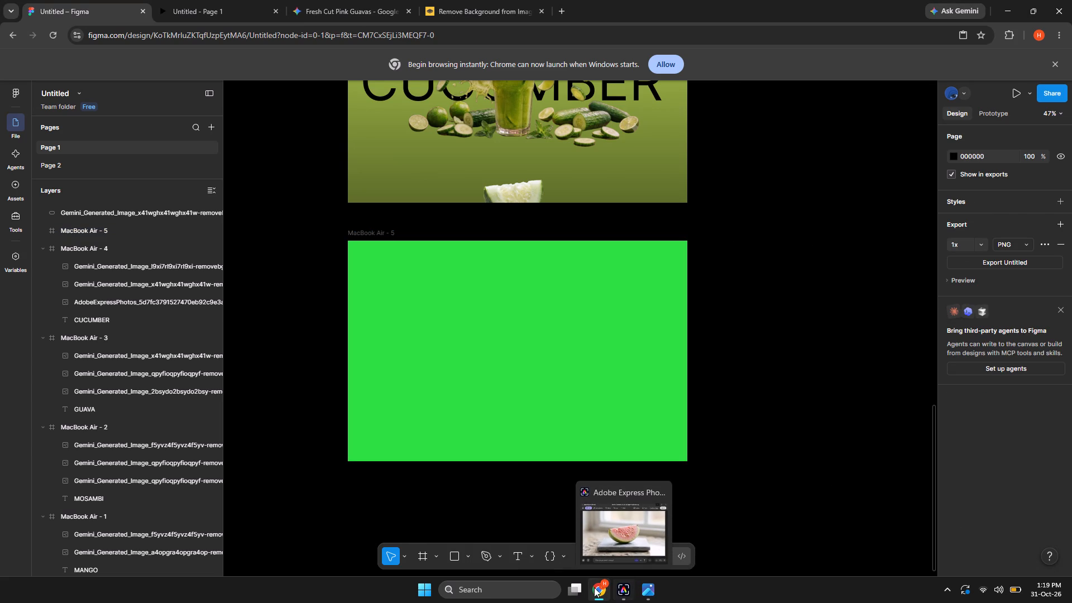
# Switch to remove.bg and upload the green juice splash image from the Downloads folder for background removal.
pyautogui.click(457, 2)
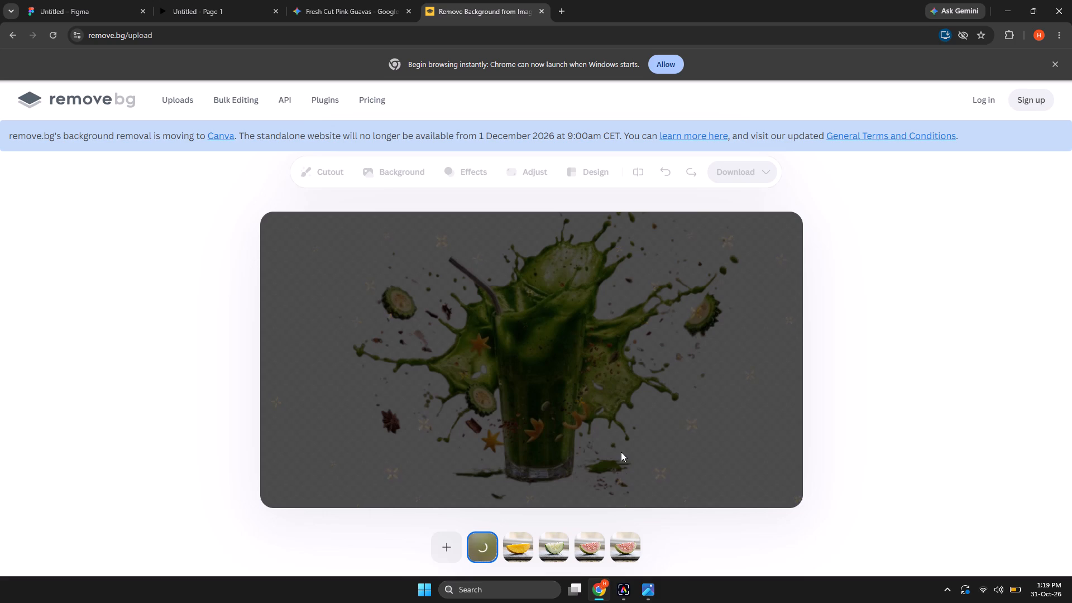
pyautogui.click(681, 345)
pyautogui.moveTo(681, 345); pyautogui.dragTo(475, 524)
pyautogui.click(444, 544)
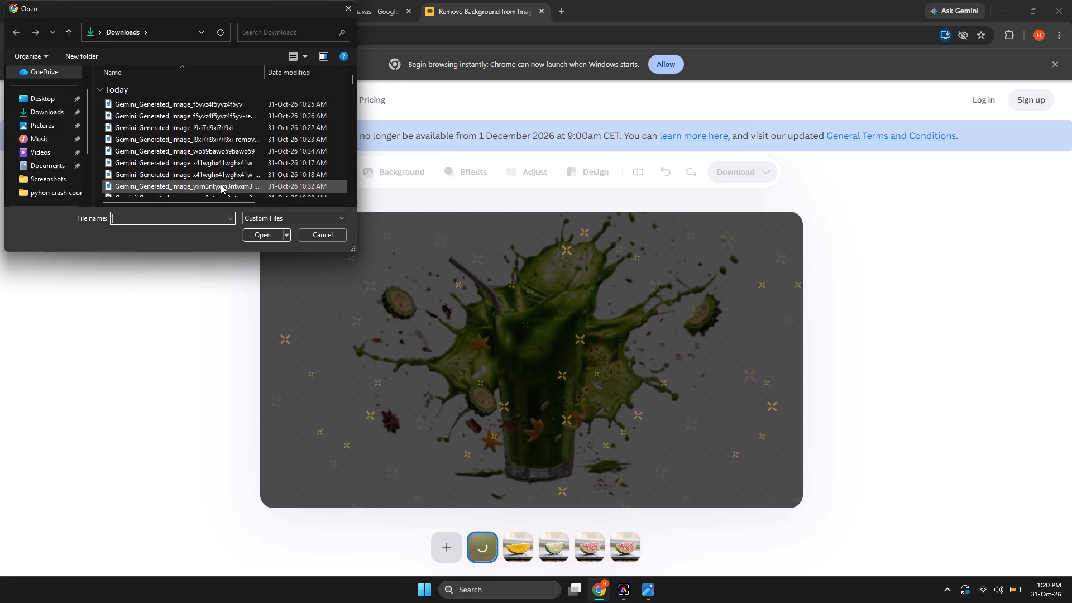
pyautogui.moveTo(353, 78); pyautogui.dragTo(355, 85)
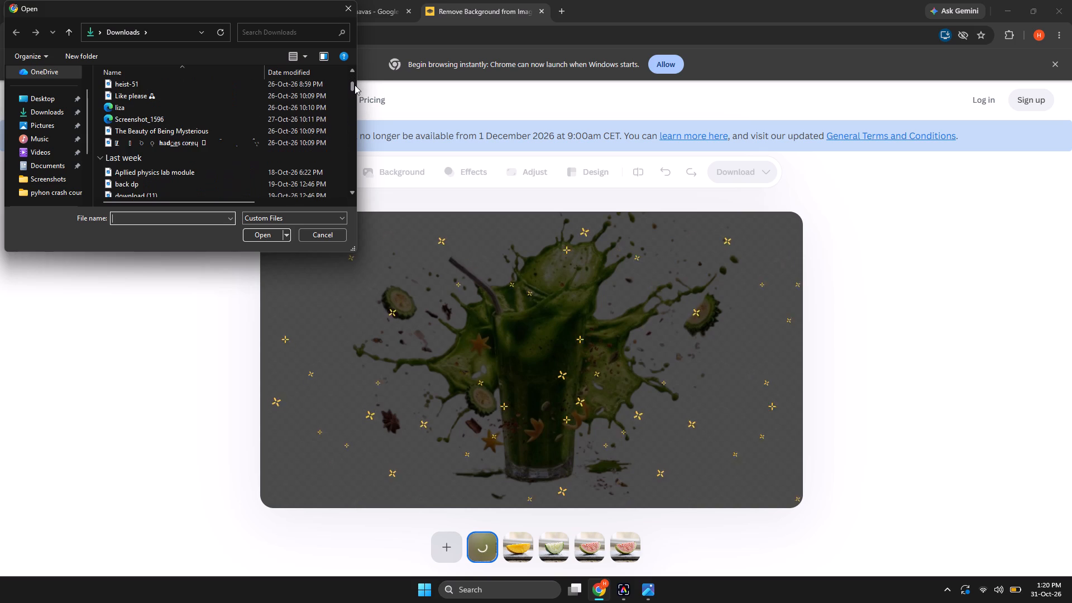
pyautogui.moveTo(355, 85); pyautogui.dragTo(355, 83)
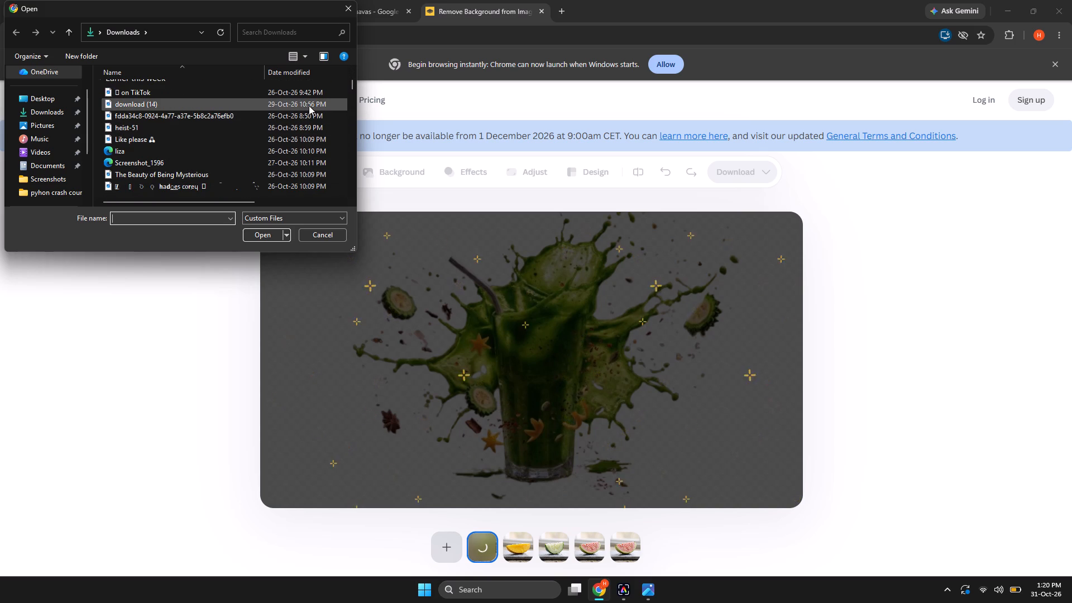
pyautogui.click(353, 83)
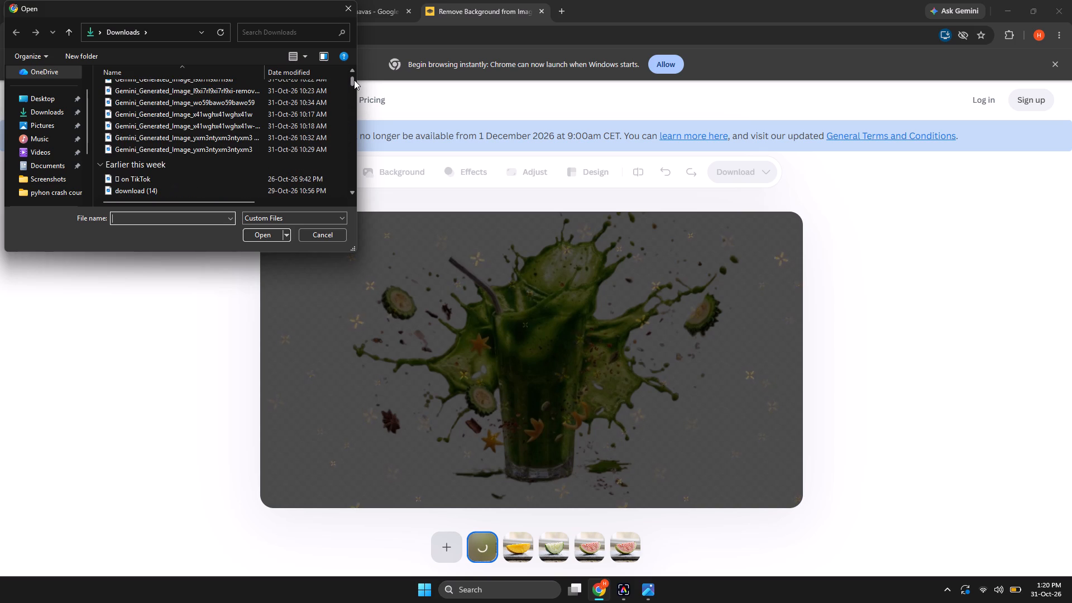
pyautogui.doubleClick(308, 100)
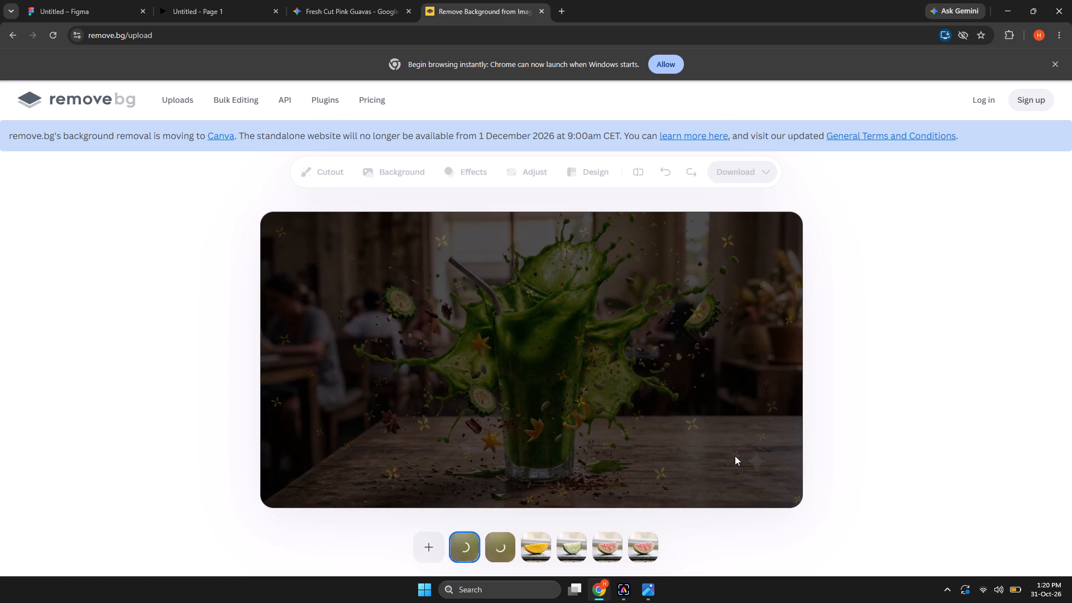
pyautogui.doubleClick(781, 434)
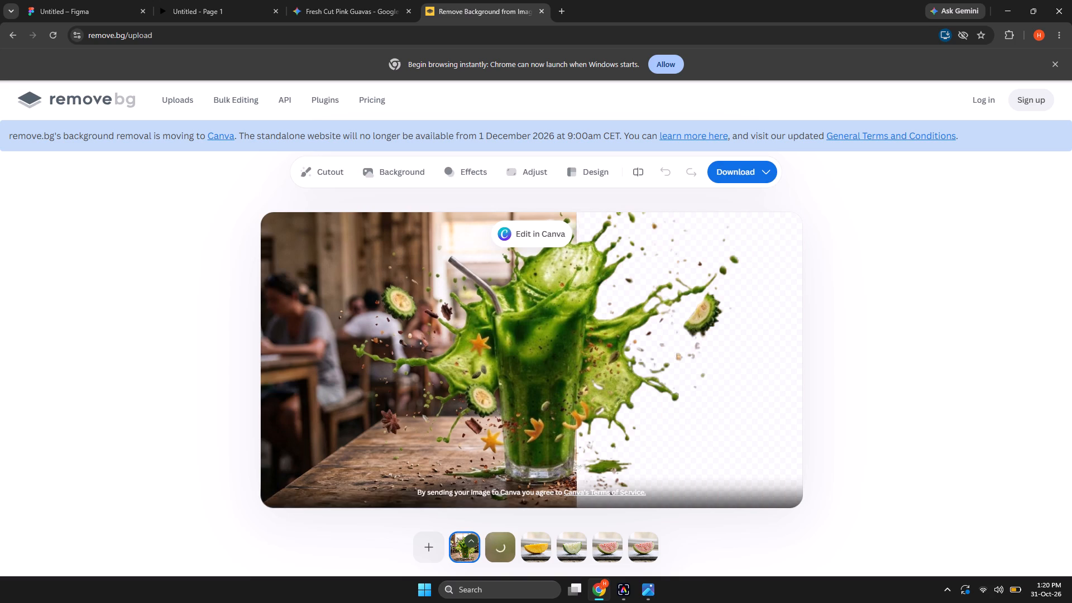
# Download the free 677 x 369 preview of the green juice splash cutout.
pyautogui.click(741, 165)
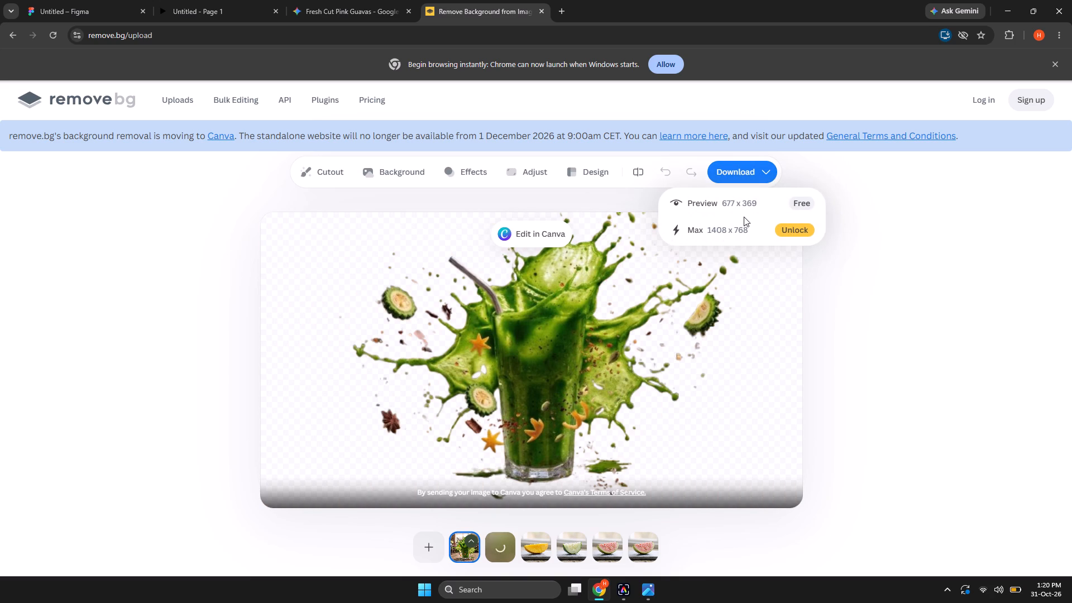
pyautogui.click(741, 208)
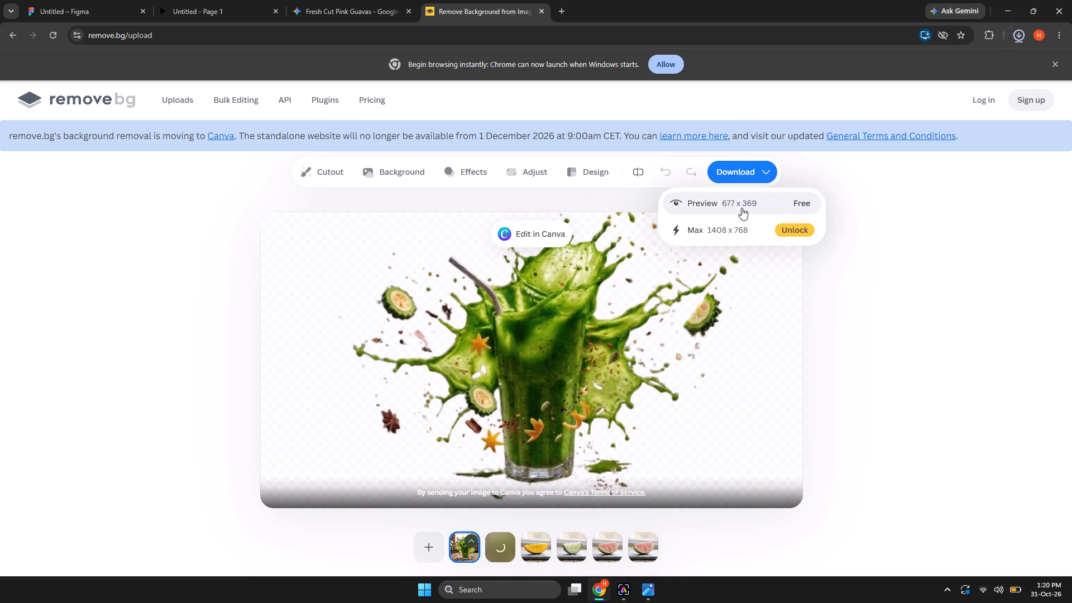
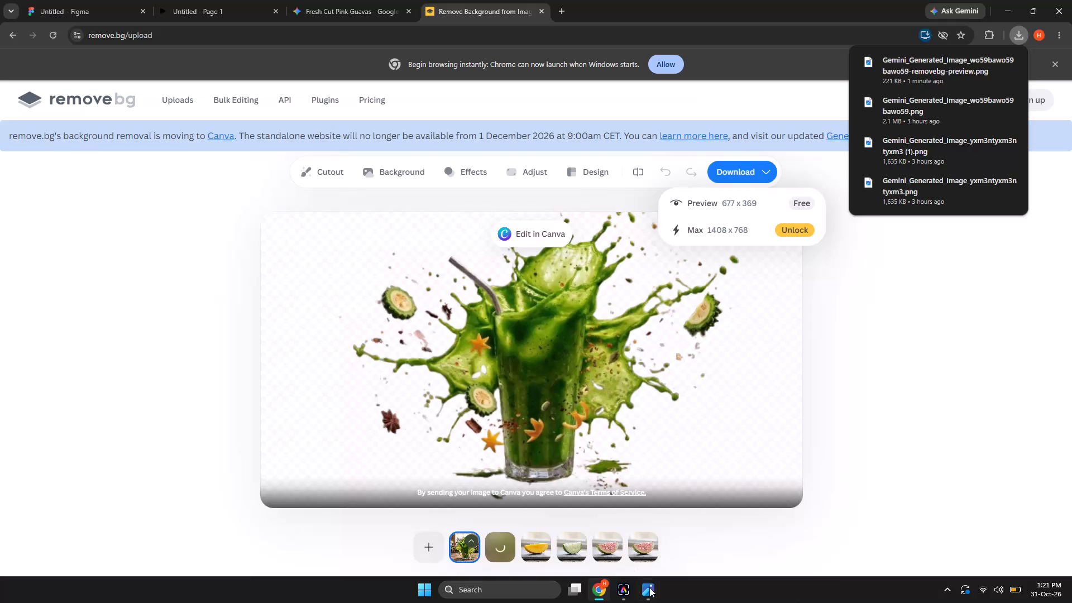
# Copy the downloaded background-free green juice splash image and paste it into the MacBook Air - 5 frame in Figma.
pyautogui.click(650, 588)
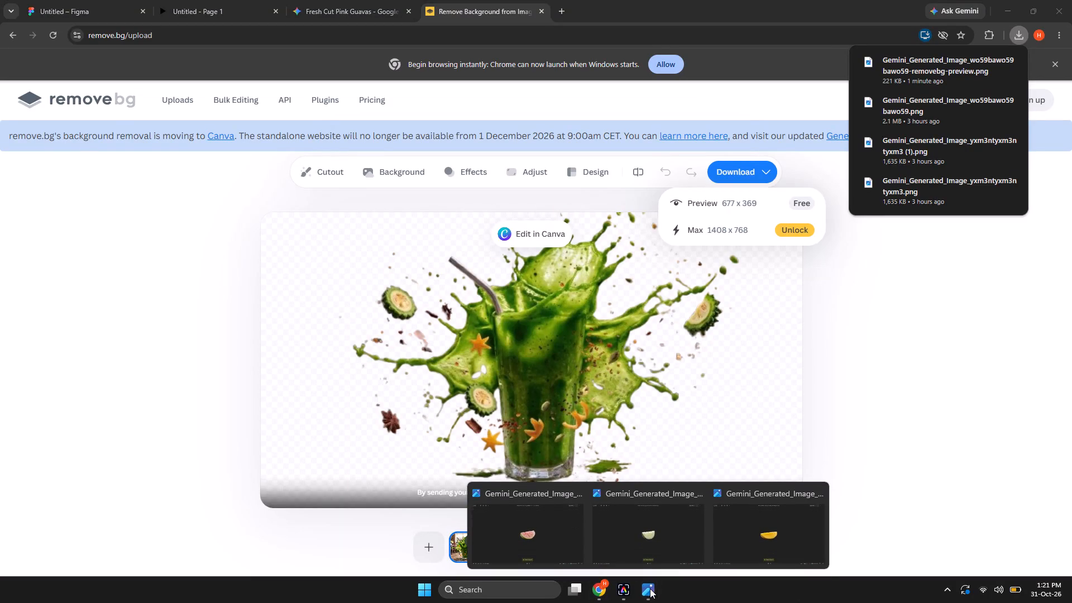
pyautogui.click(913, 80)
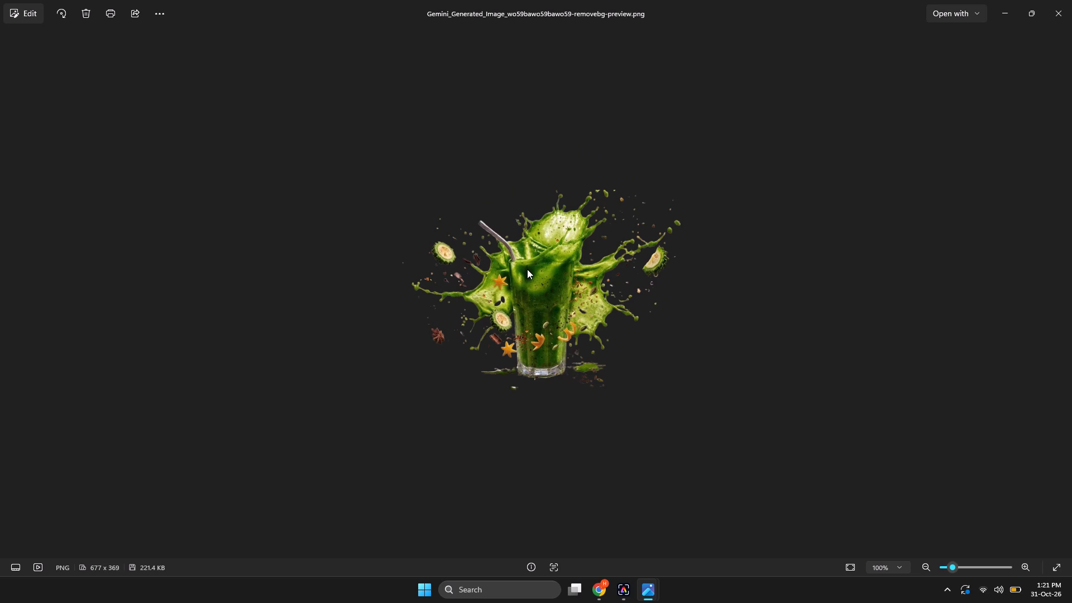
pyautogui.hotkey('ctrl', 'c')
pyautogui.click(1012, 2)
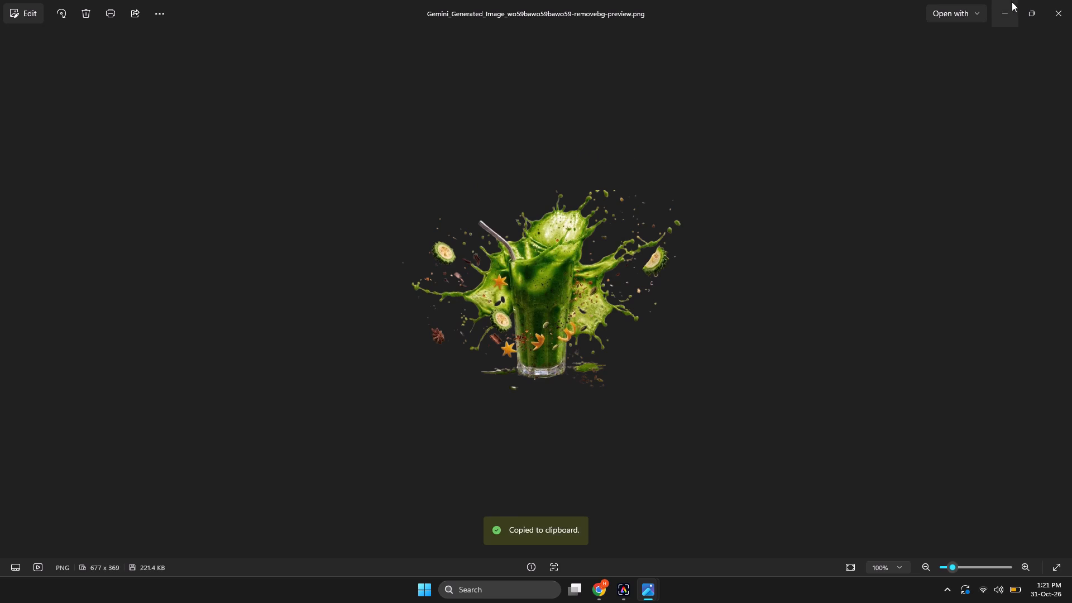
pyautogui.click(45, 0)
pyautogui.click(441, 317)
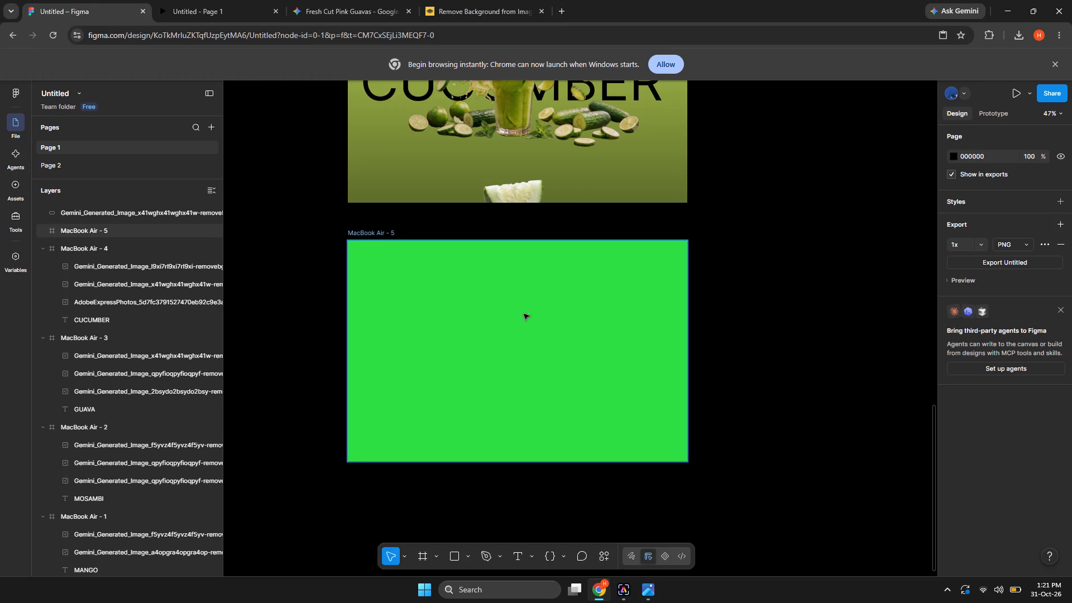
pyautogui.hotkey('ctrl', 'v')
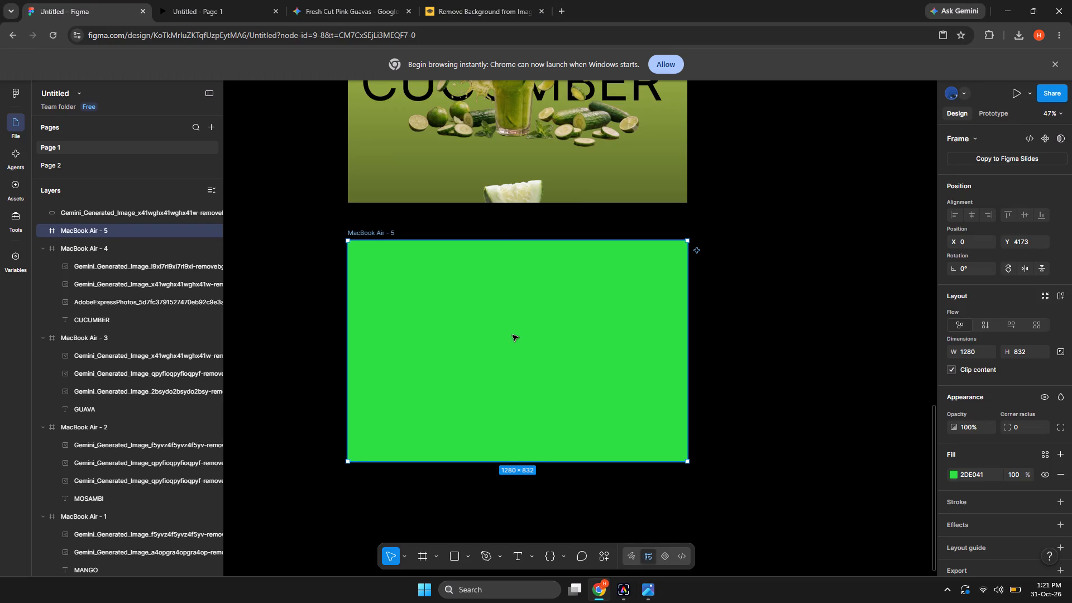
# Move the juice splash image to the bottom centre of the MacBook Air - 5 frame, at about X 280, Y 463.
pyautogui.moveTo(566, 327); pyautogui.dragTo(549, 442)
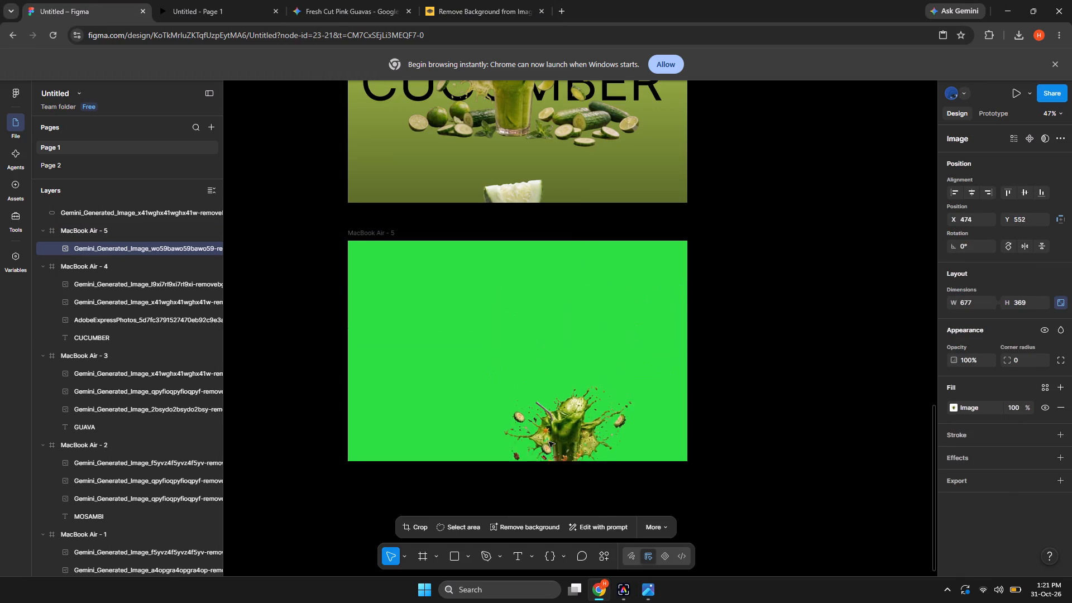
pyautogui.moveTo(549, 442); pyautogui.dragTo(497, 411)
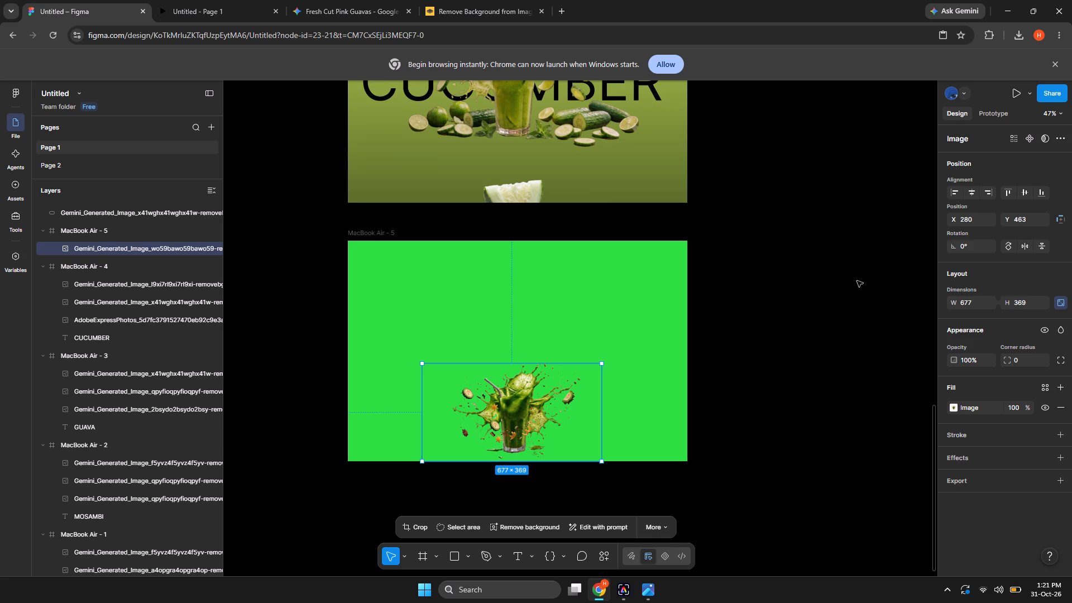
# Open Google in a new browser tab and look up "karela" in the search suggestions.
pyautogui.click(473, 0)
pyautogui.click(557, 14)
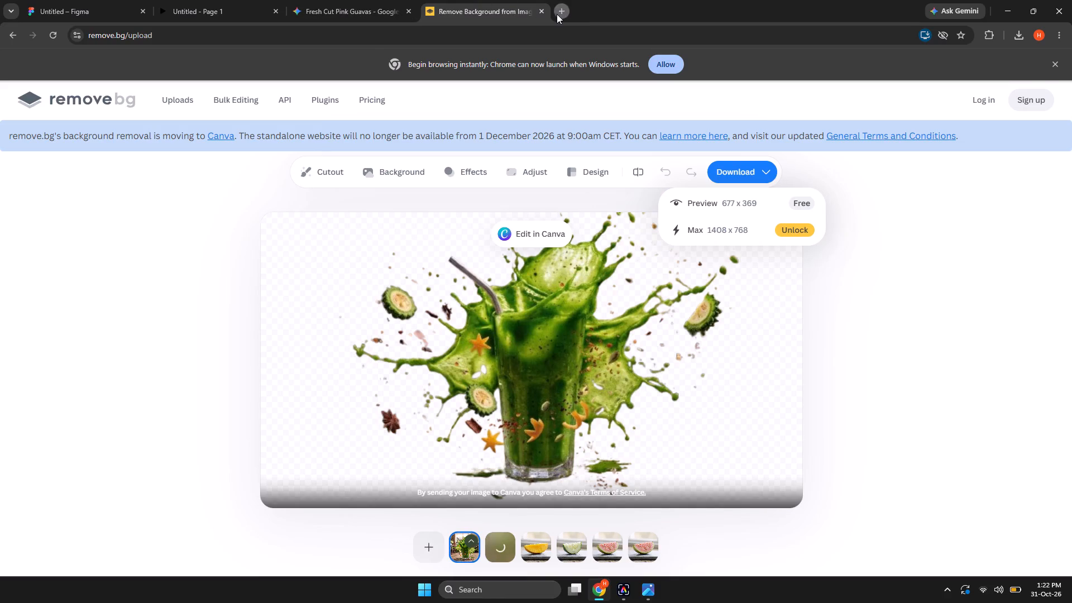
pyautogui.press('g')
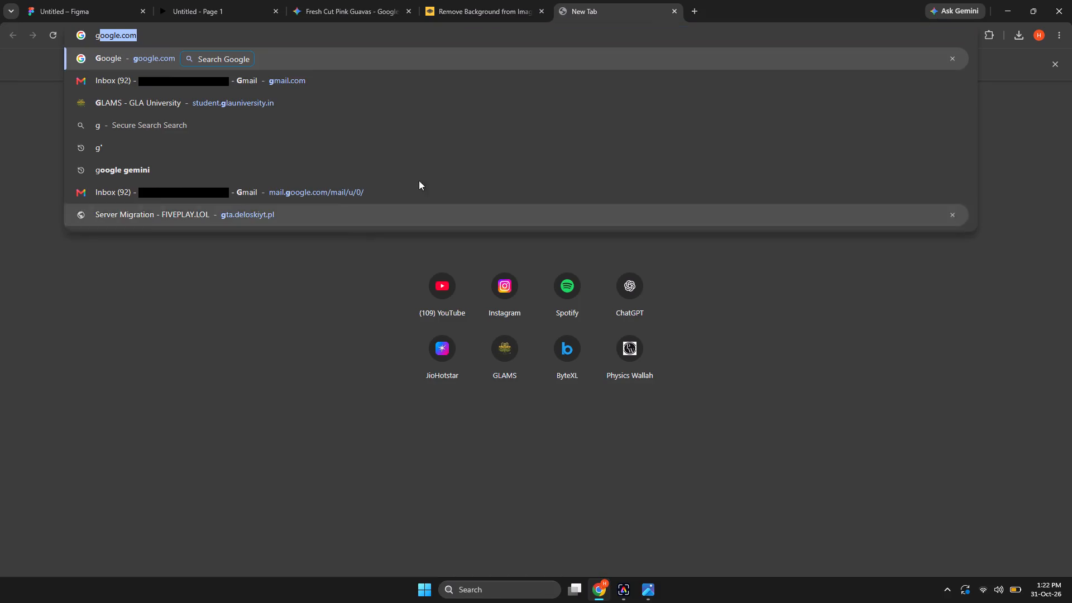
pyautogui.click(408, 54)
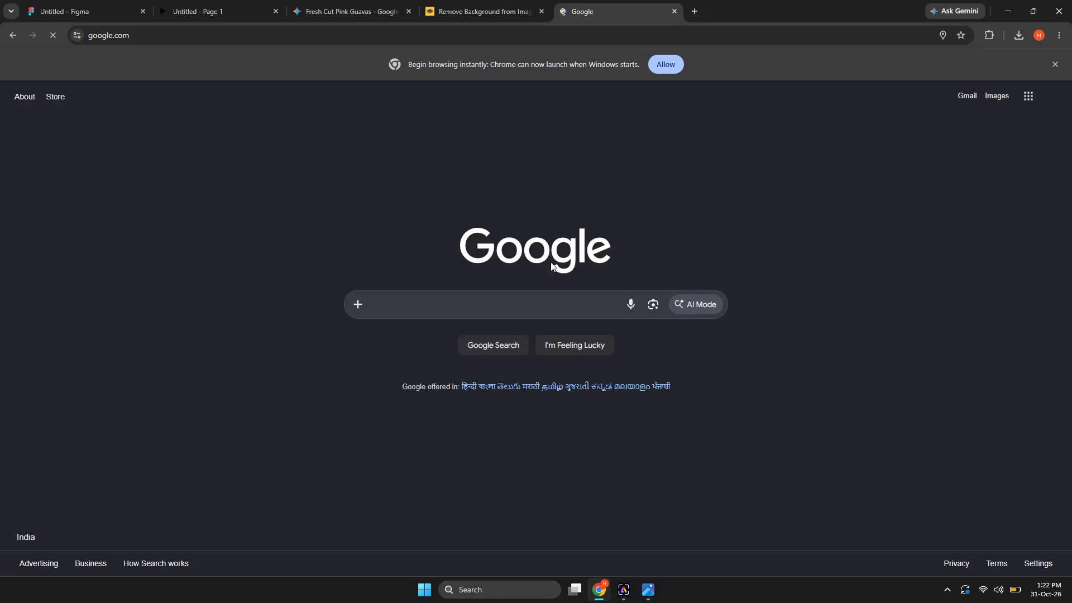
pyautogui.click(545, 308)
pyautogui.write('kar')
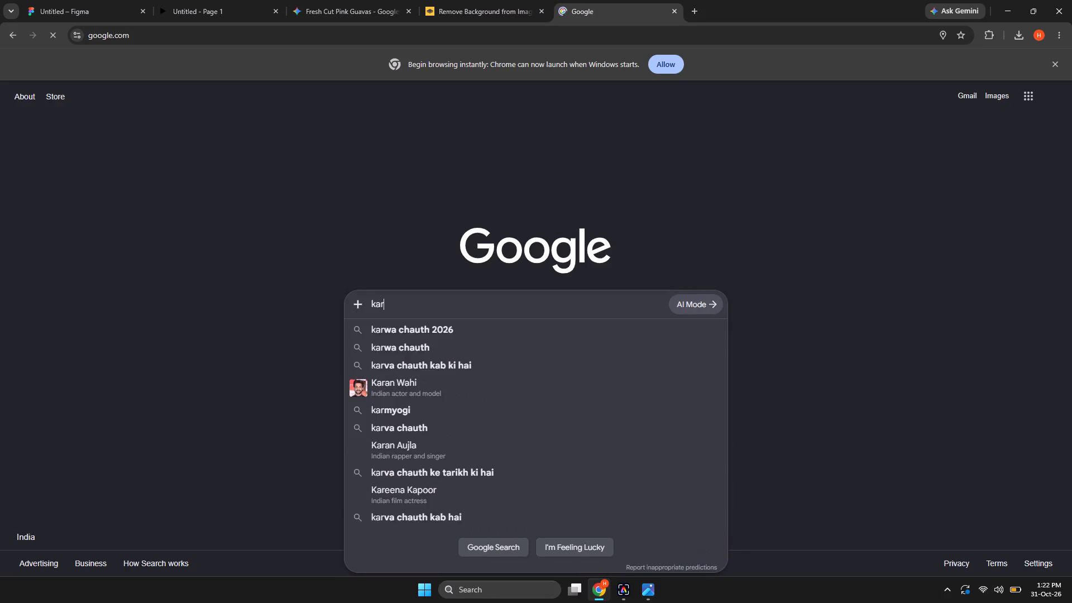
pyautogui.write('ela')
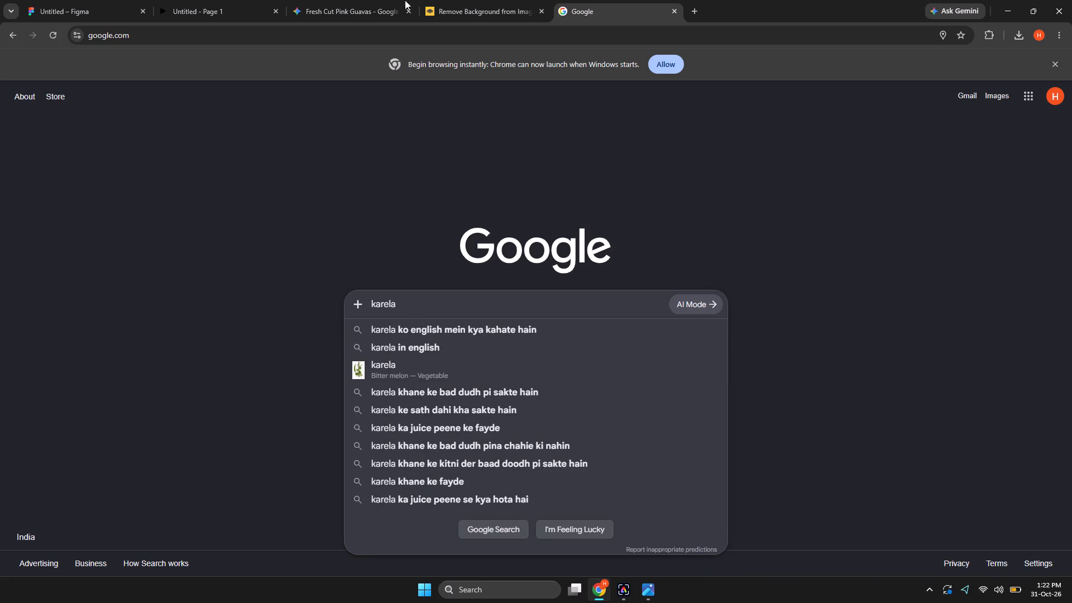
# Return to Figma and add the text "Bittwe melon" above the juice splash in the MacBook Air - 5 frame.
pyautogui.click(79, 1)
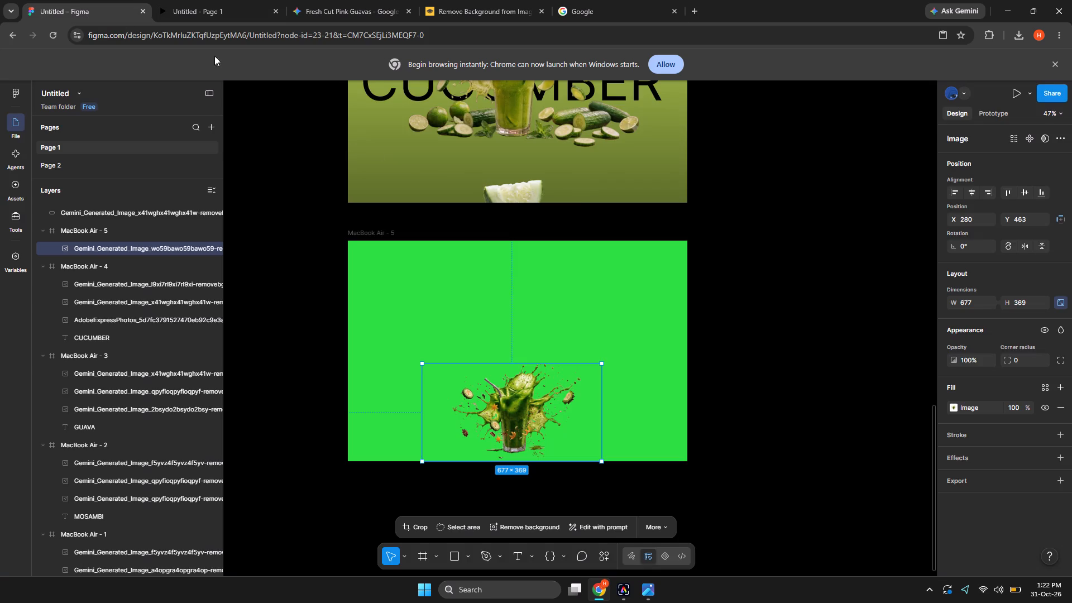
pyautogui.click(520, 553)
pyautogui.click(477, 315)
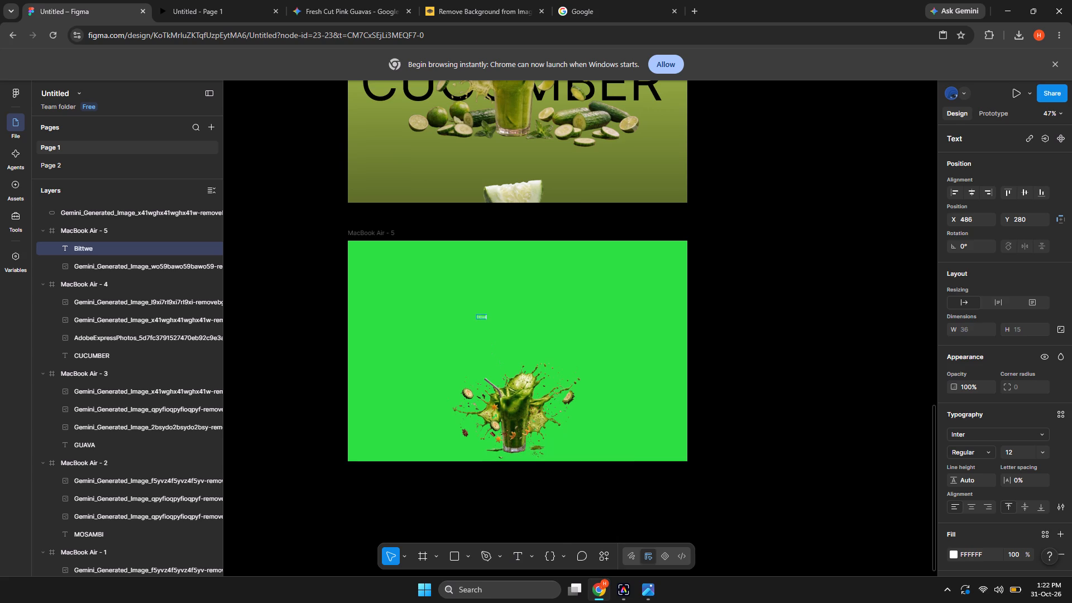
pyautogui.press('space')
pyautogui.write('melon')
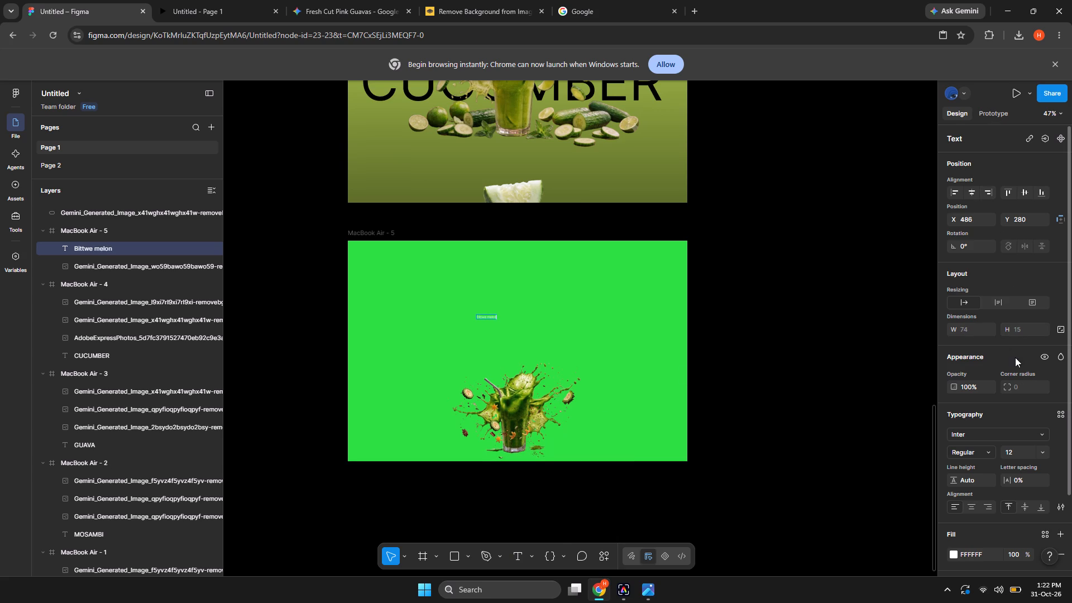
# Set the font size of the whole melon text layer to 40.
pyautogui.click(1013, 448)
pyautogui.press('BackSpace')
pyautogui.write('40')
pyautogui.press('Return')
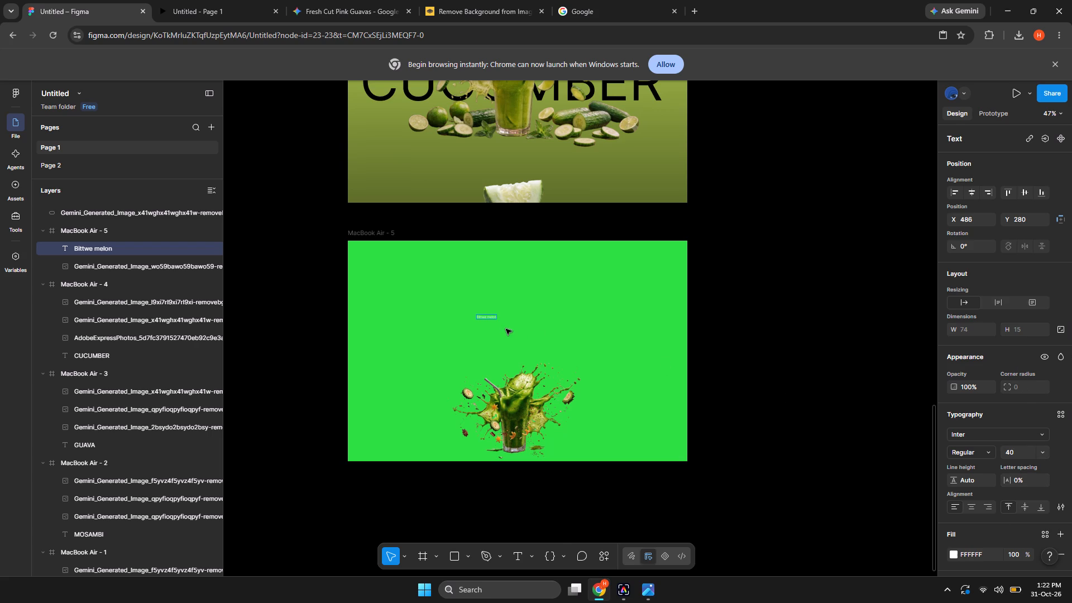
pyautogui.click(495, 321)
pyautogui.click(491, 315)
pyautogui.click(550, 342)
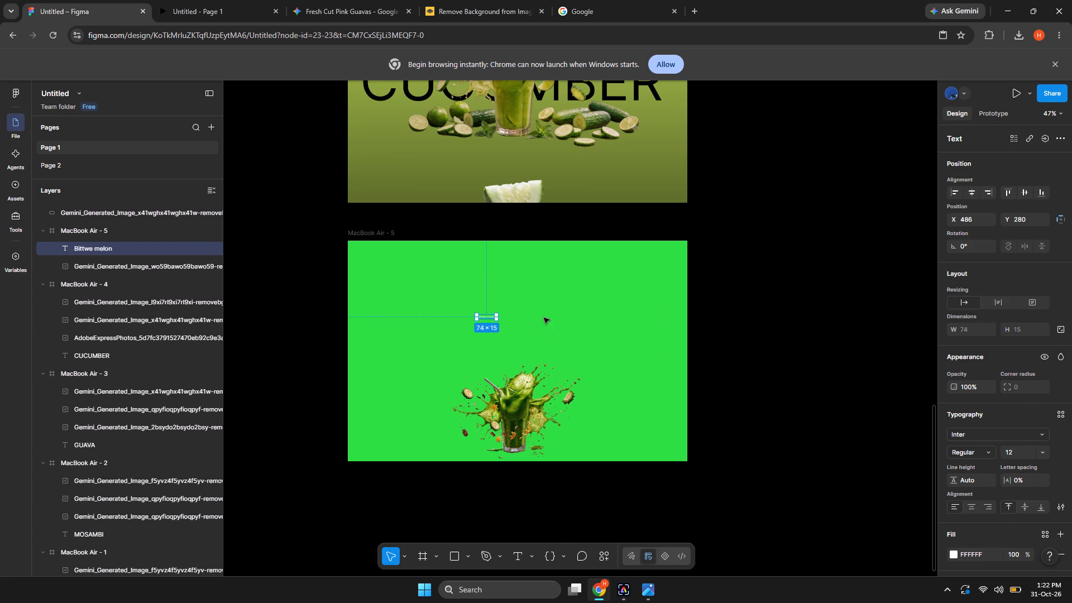
pyautogui.click(1018, 452)
pyautogui.press('BackSpace')
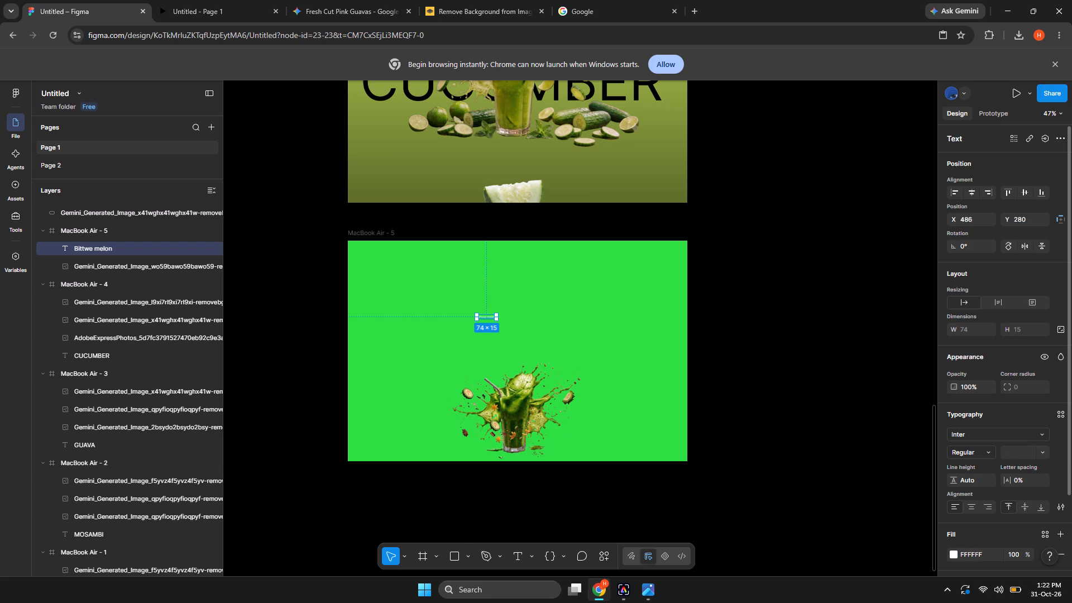
pyautogui.write('40')
pyautogui.press('Return')
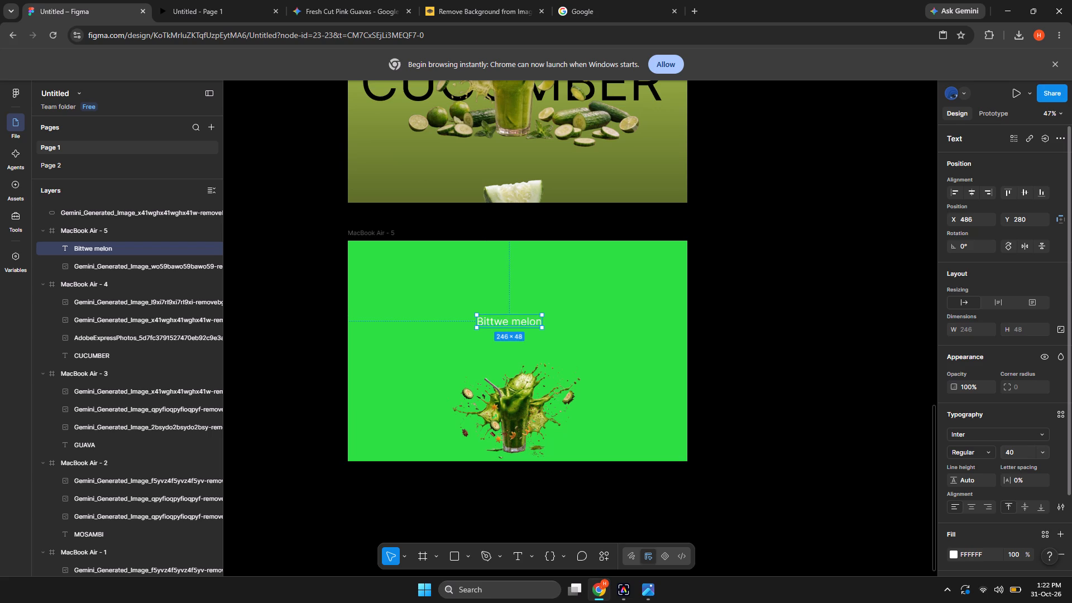
# Correct the text above the juice splash so that it reads "Bitter Melon".
pyautogui.click(515, 326)
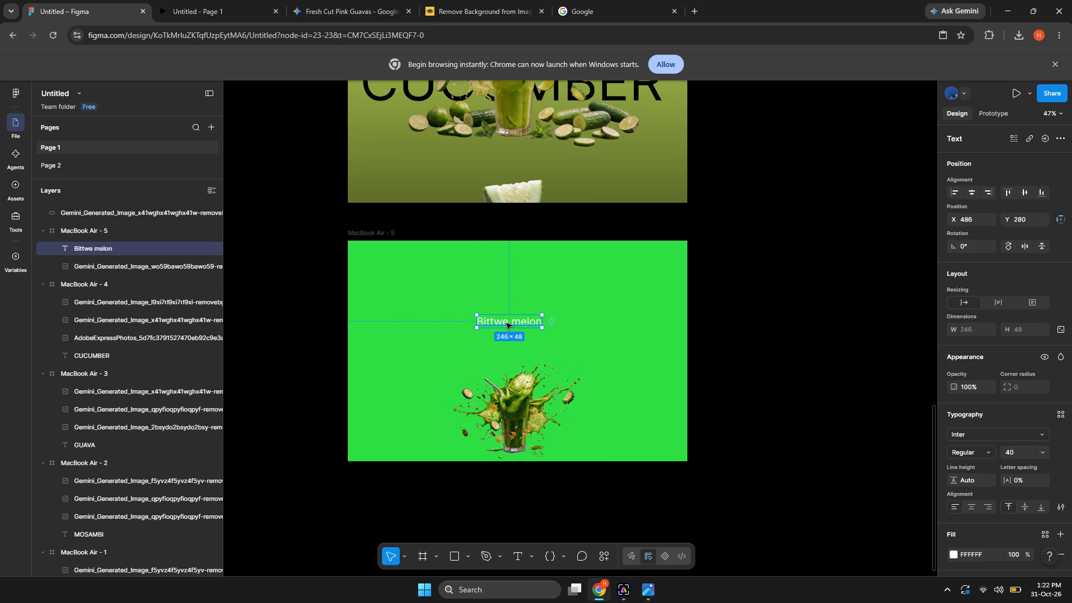
pyautogui.click(506, 323)
pyautogui.click(515, 548)
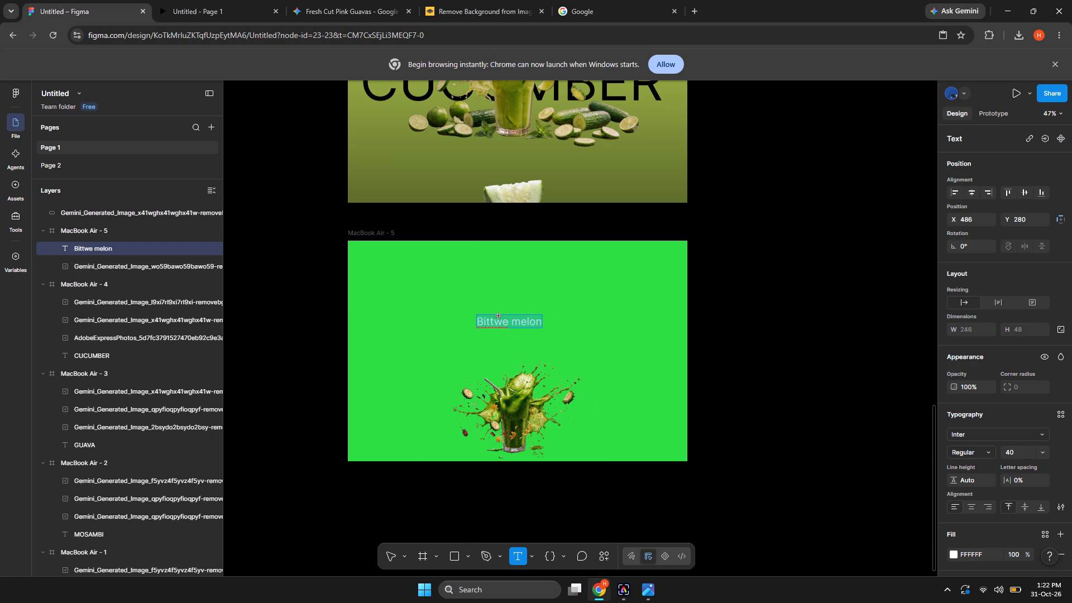
pyautogui.click(508, 323)
pyautogui.press('BackSpace')
pyautogui.press('BackSpace')
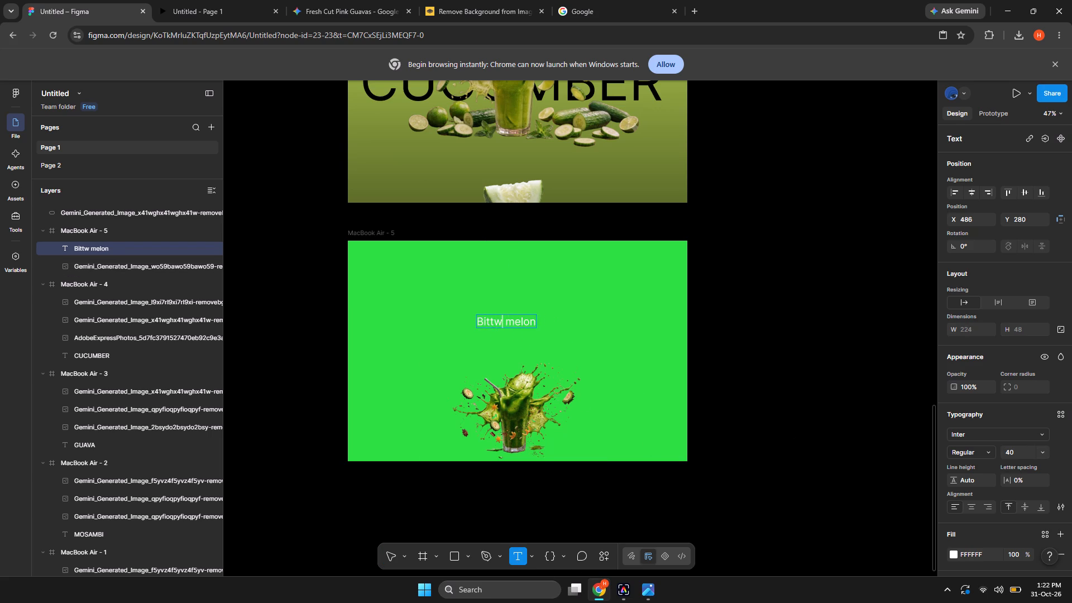
pyautogui.press('3')
pyautogui.press('BackSpace')
pyautogui.write('er')
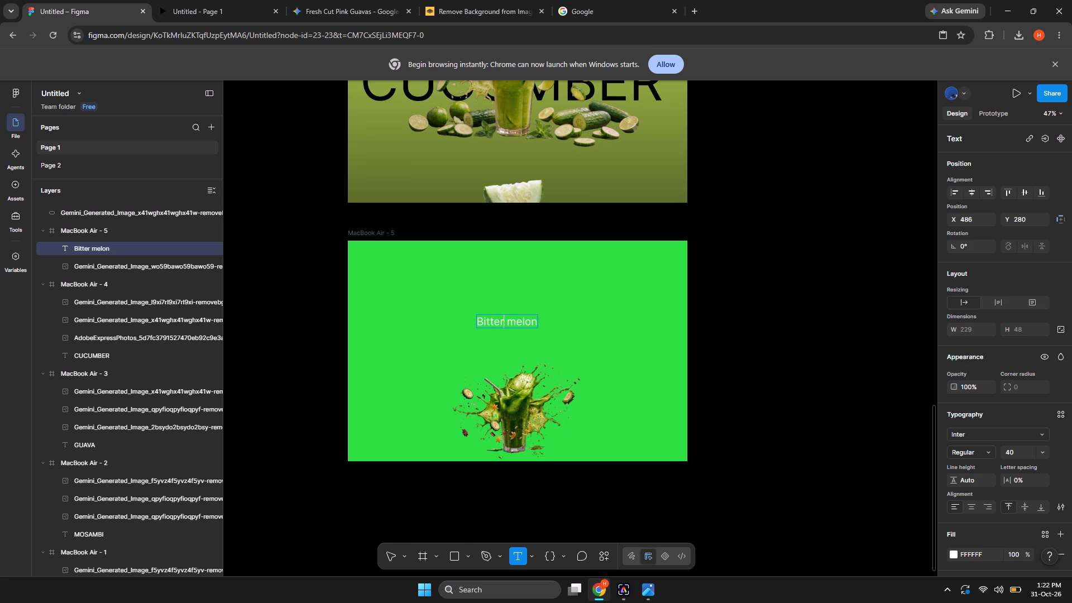
pyautogui.click(509, 324)
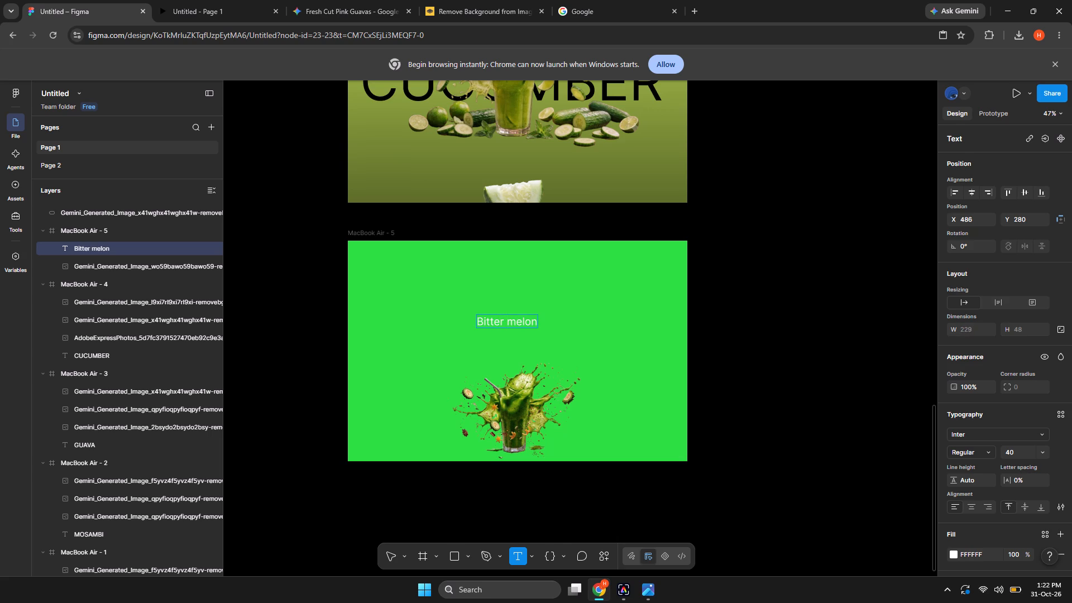
pyautogui.click(518, 326)
pyautogui.press('BackSpace')
pyautogui.click(587, 353)
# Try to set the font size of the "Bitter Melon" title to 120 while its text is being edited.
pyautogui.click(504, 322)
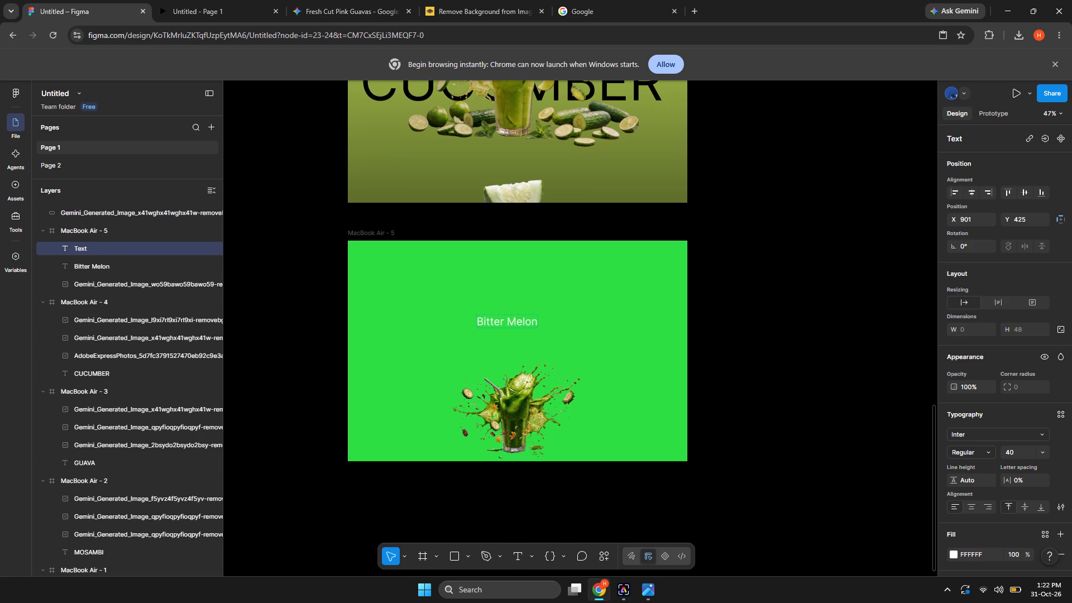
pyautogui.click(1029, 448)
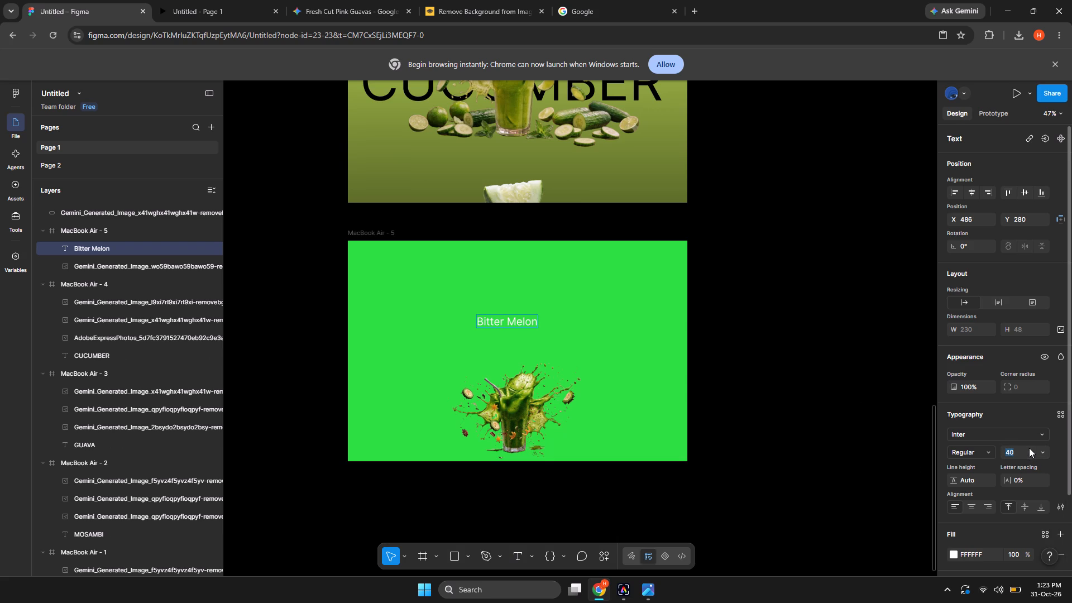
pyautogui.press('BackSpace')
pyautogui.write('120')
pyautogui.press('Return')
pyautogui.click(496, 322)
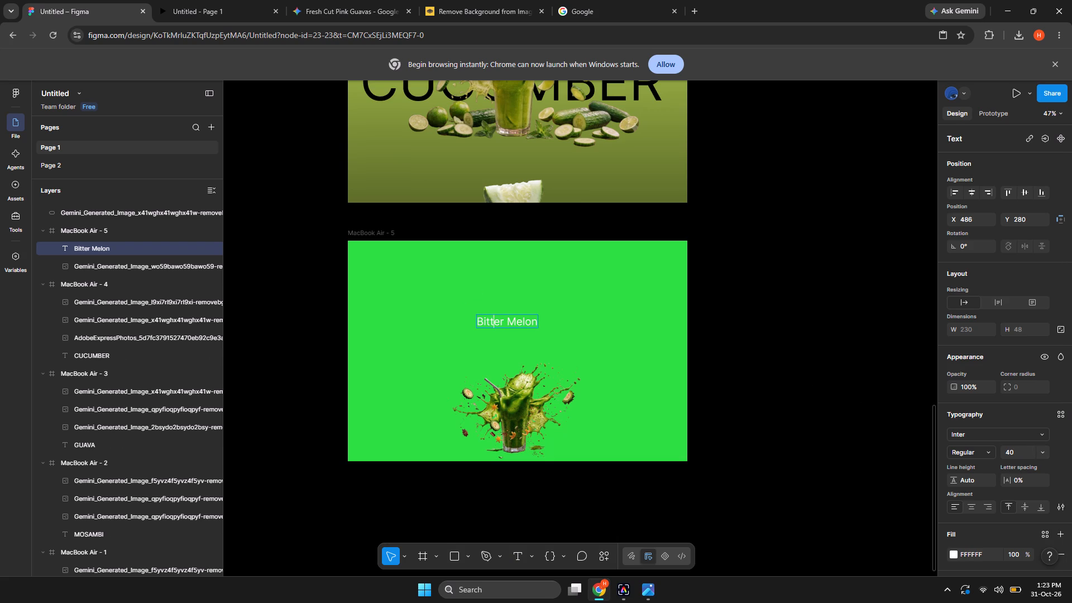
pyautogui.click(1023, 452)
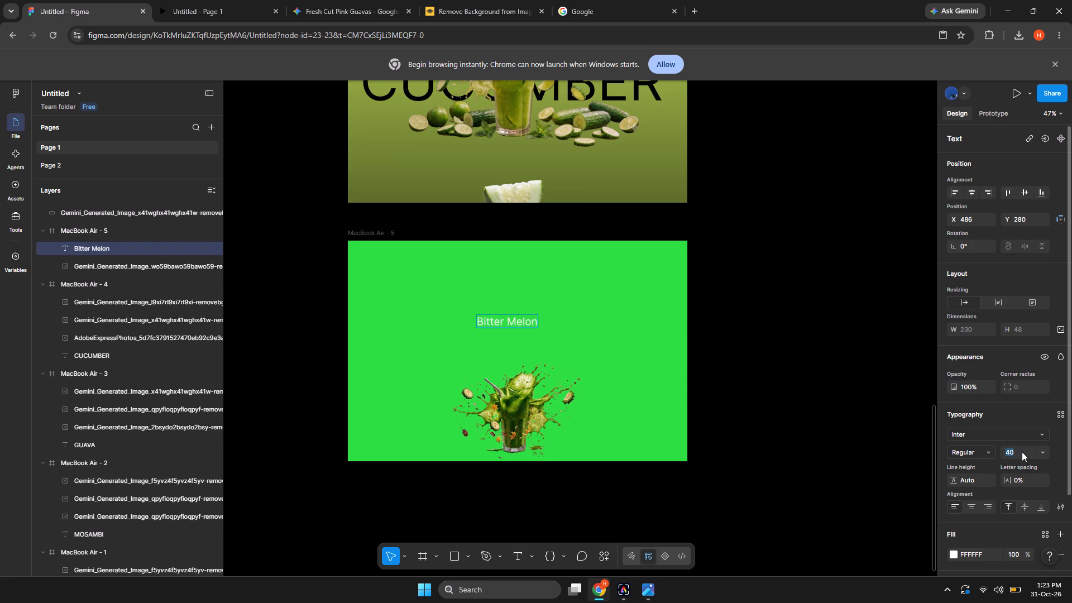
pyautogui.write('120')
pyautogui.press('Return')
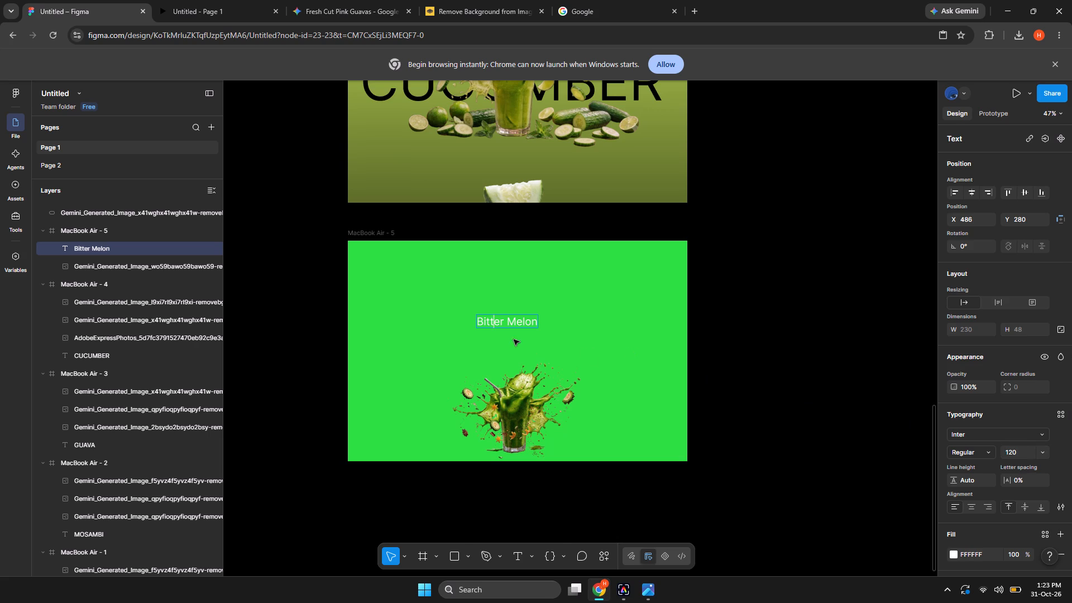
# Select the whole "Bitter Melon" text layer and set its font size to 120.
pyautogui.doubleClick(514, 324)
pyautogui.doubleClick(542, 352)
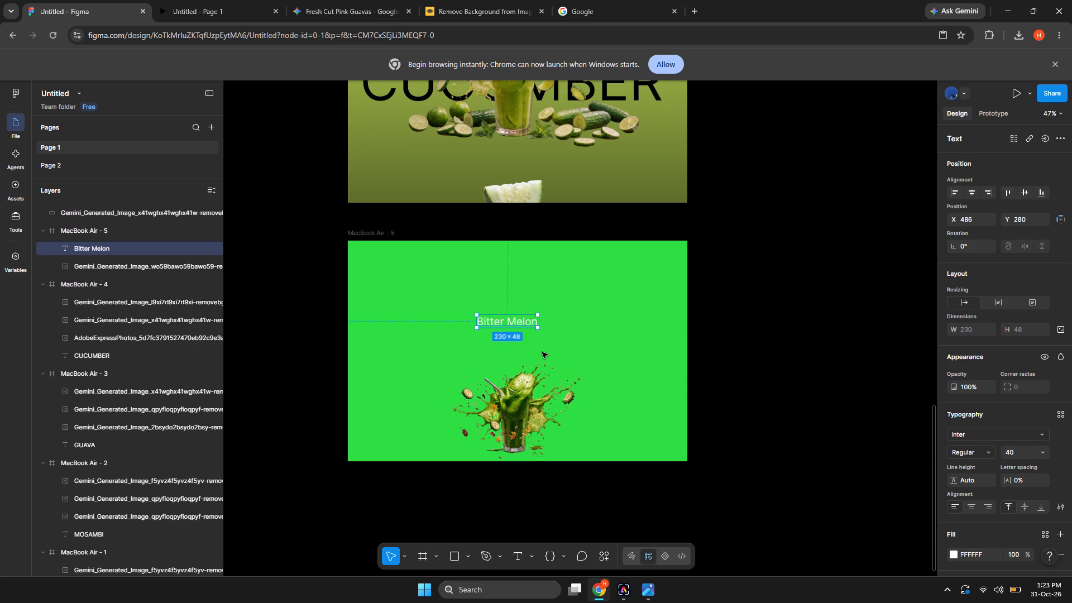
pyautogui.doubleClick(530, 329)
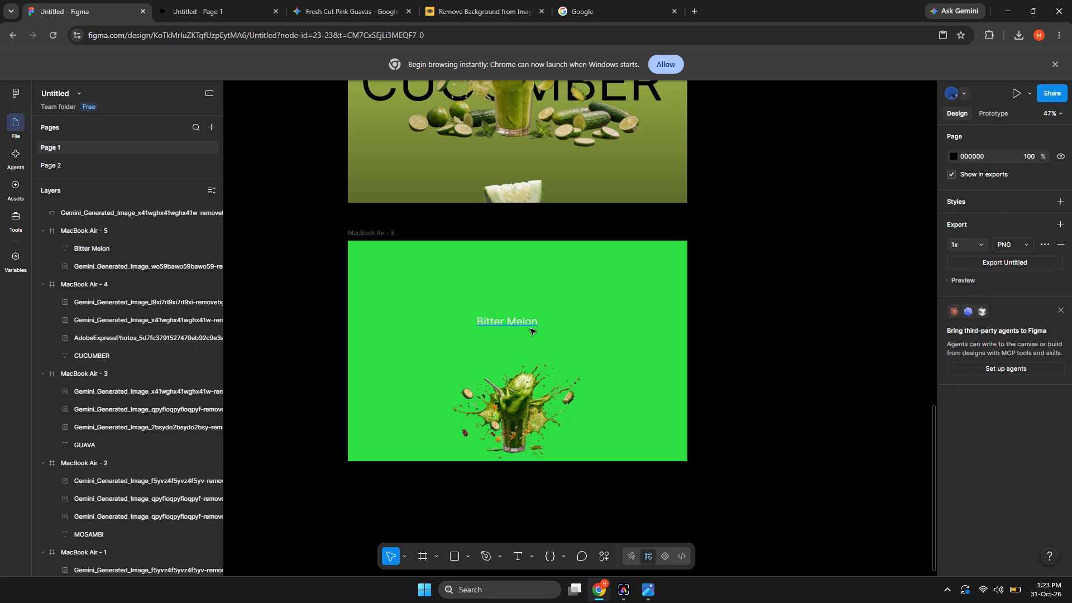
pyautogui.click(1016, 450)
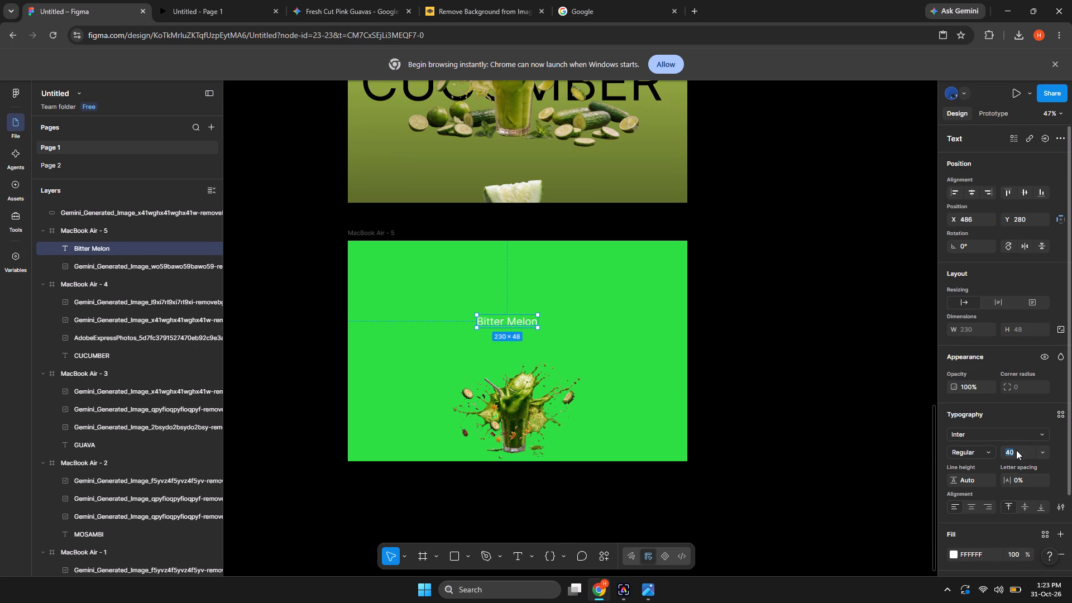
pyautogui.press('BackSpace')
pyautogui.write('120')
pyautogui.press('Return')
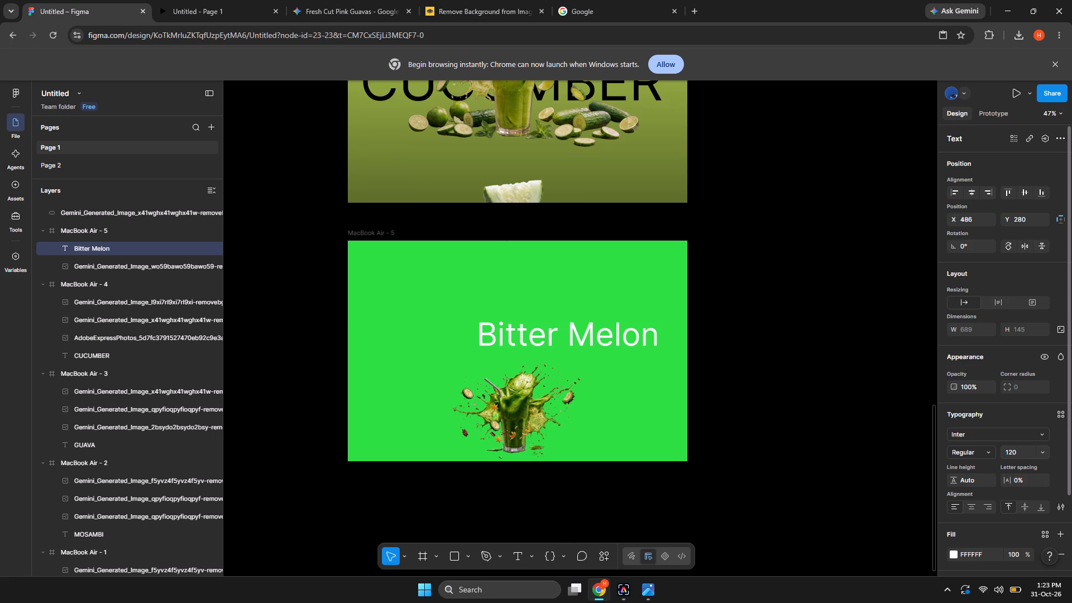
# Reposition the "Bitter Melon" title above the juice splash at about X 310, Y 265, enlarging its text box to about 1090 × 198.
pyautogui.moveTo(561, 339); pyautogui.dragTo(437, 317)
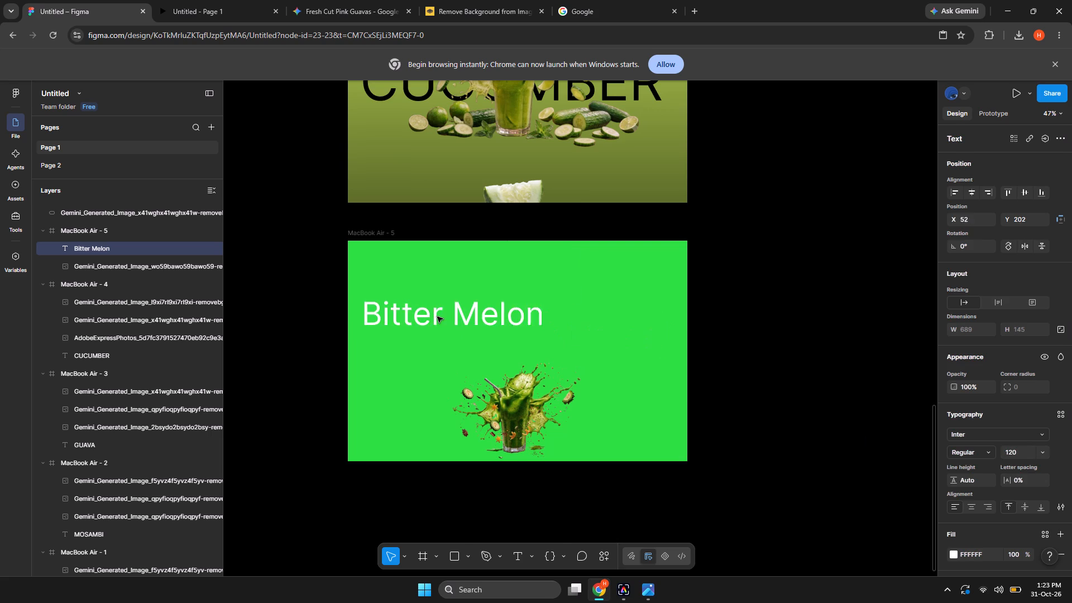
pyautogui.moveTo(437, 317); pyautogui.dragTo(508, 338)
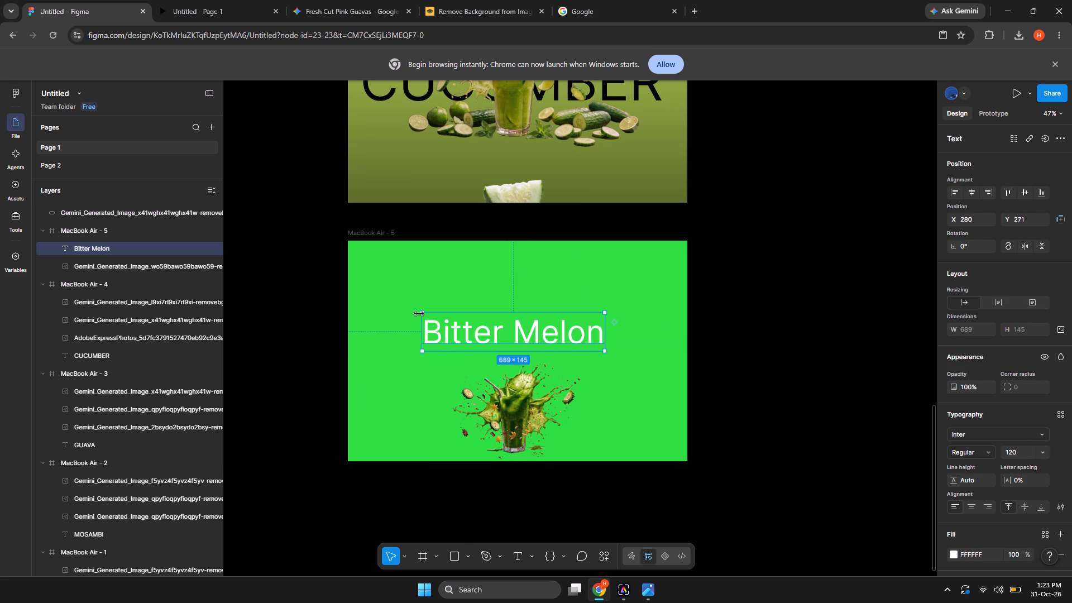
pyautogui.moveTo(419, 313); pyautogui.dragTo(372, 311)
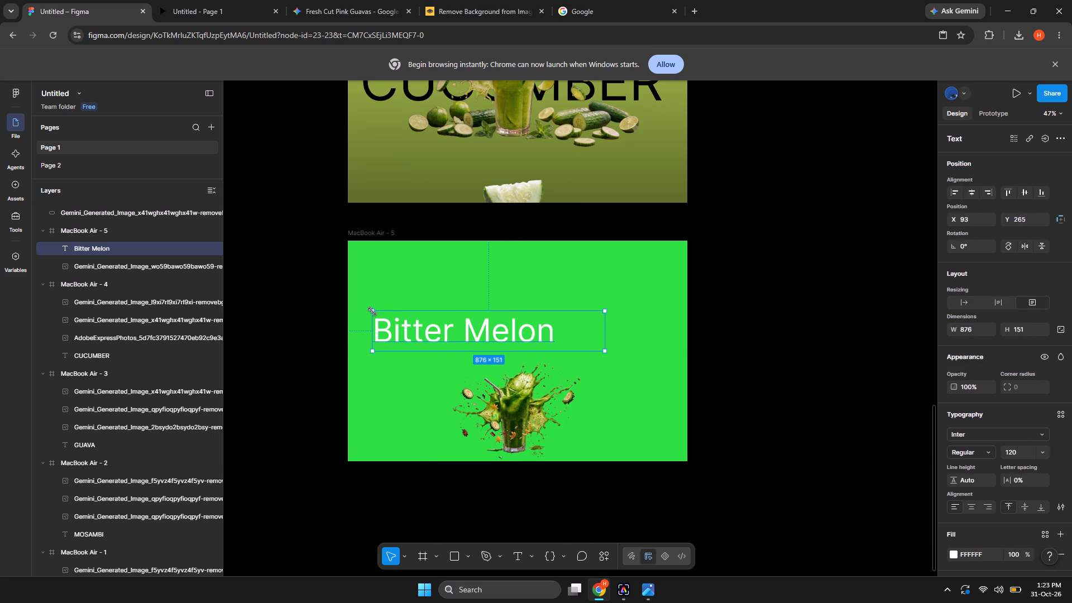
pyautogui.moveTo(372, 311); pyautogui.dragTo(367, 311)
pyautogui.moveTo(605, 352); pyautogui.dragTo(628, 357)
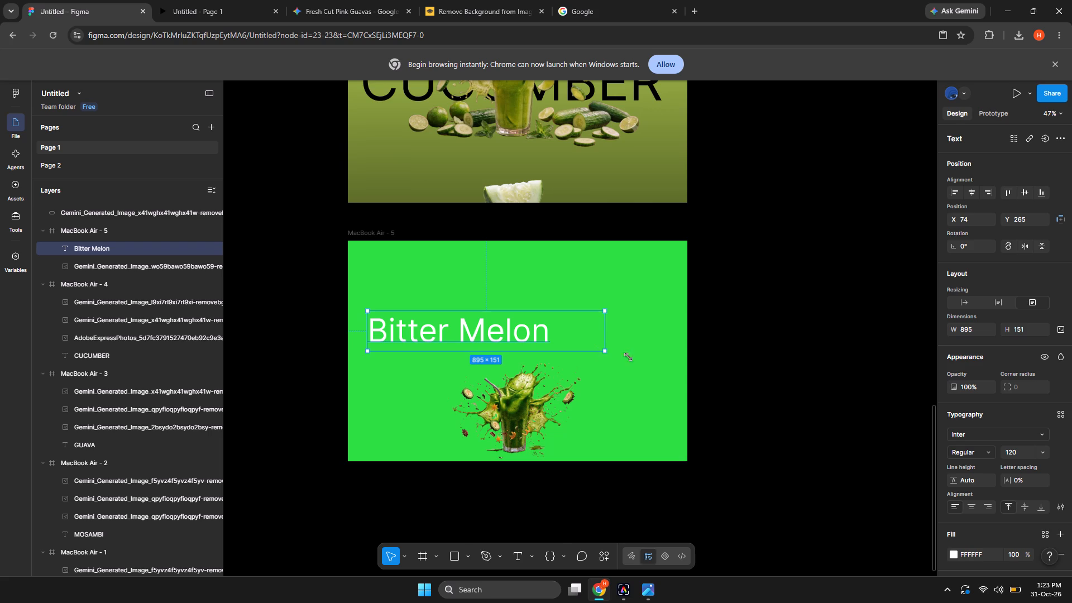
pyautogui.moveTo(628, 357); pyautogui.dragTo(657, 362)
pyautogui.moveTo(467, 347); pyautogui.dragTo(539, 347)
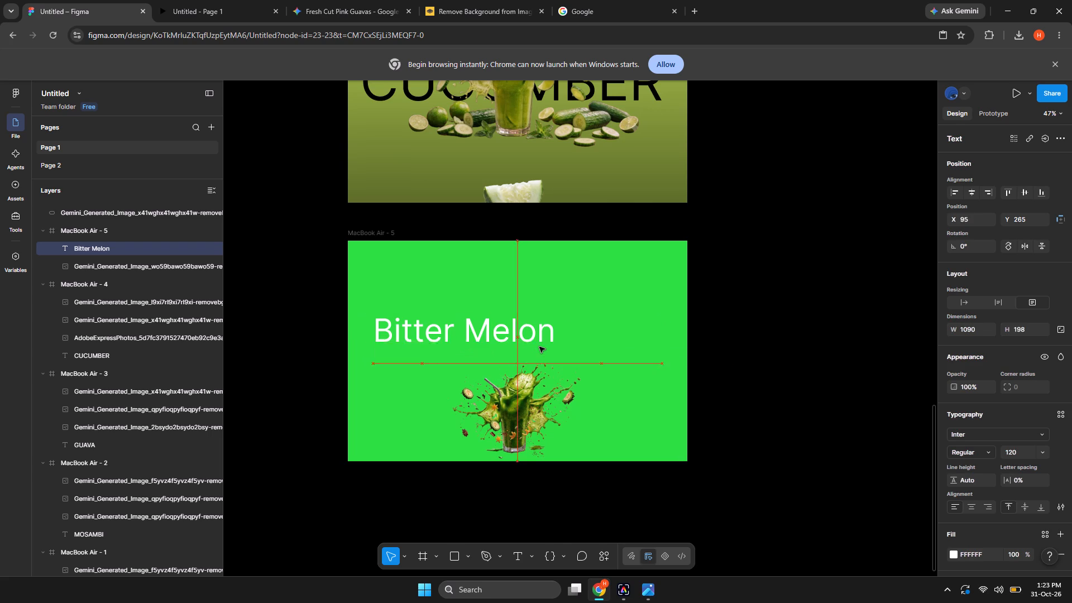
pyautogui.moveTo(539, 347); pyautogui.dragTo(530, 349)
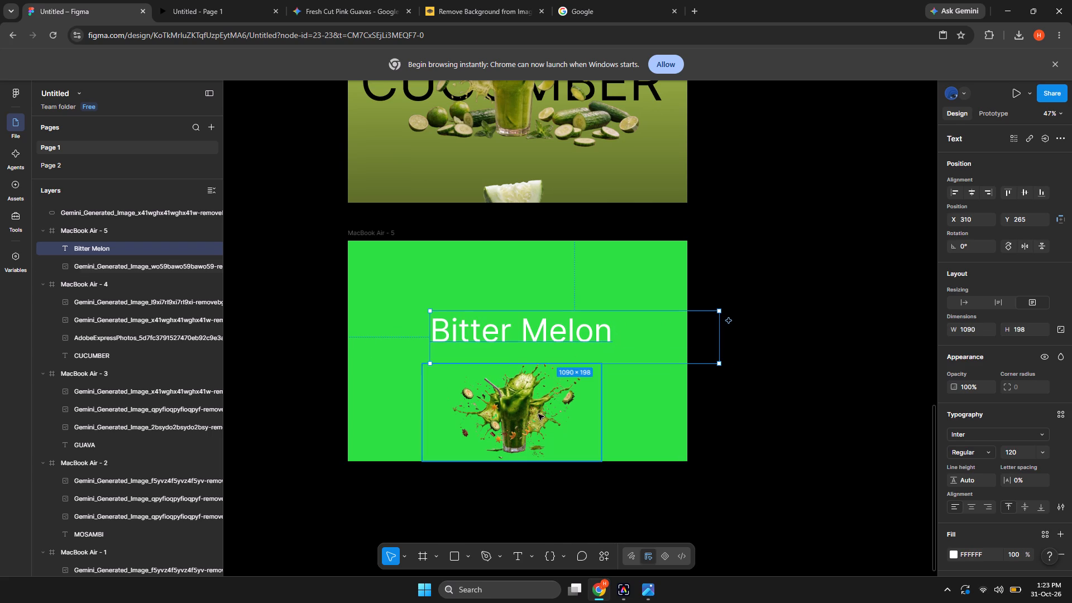
# Try the juice splash image behind the "Bitter Melon" title, settling it just below the lettering, slightly higher in the frame.
pyautogui.moveTo(523, 418); pyautogui.dragTo(529, 334)
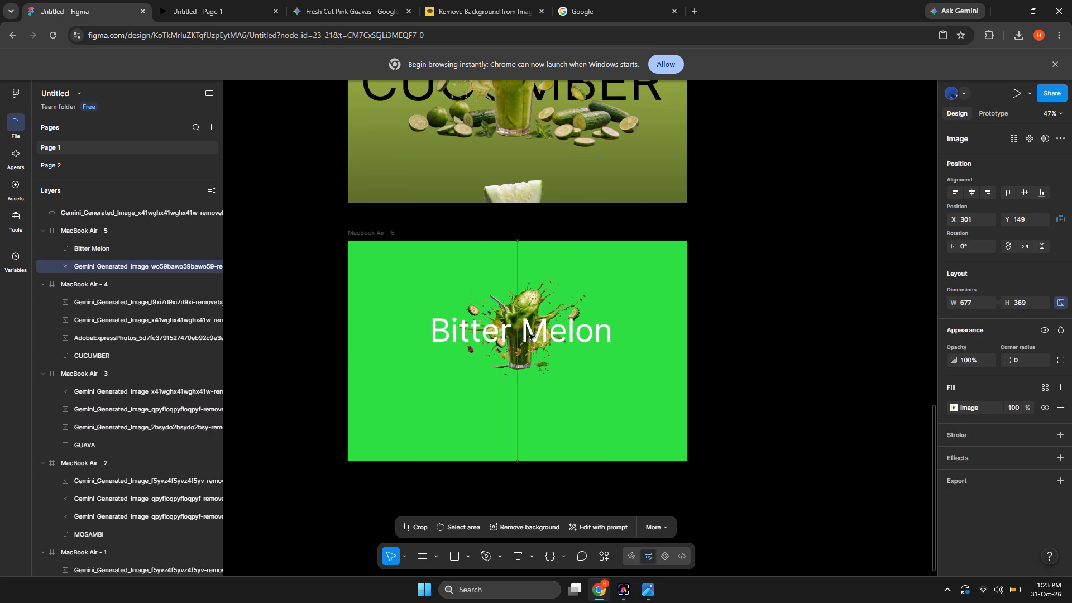
pyautogui.moveTo(529, 334); pyautogui.dragTo(528, 327)
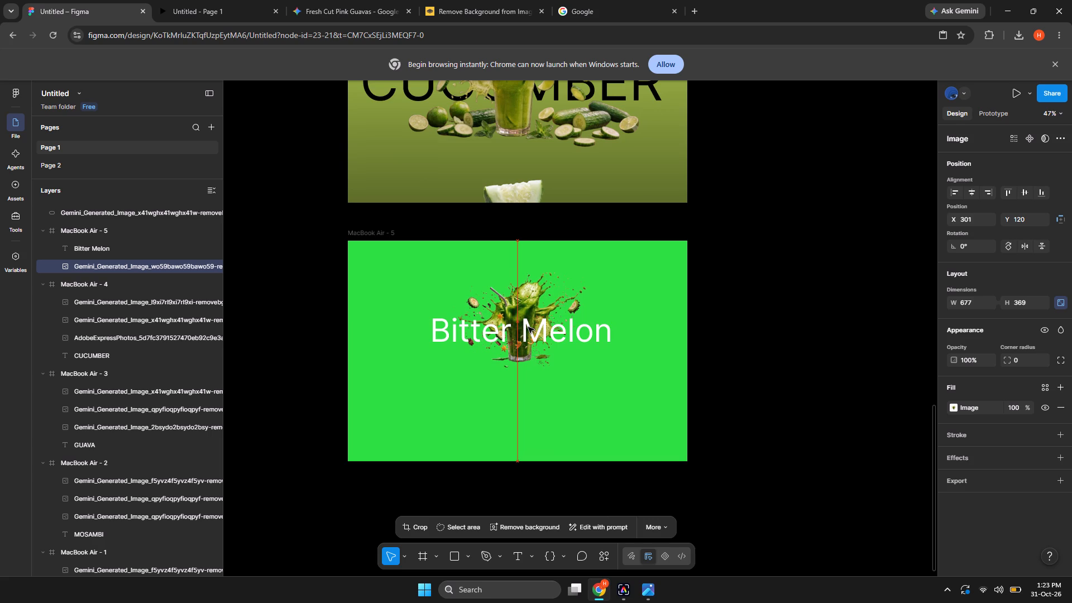
pyautogui.moveTo(528, 327); pyautogui.dragTo(528, 328)
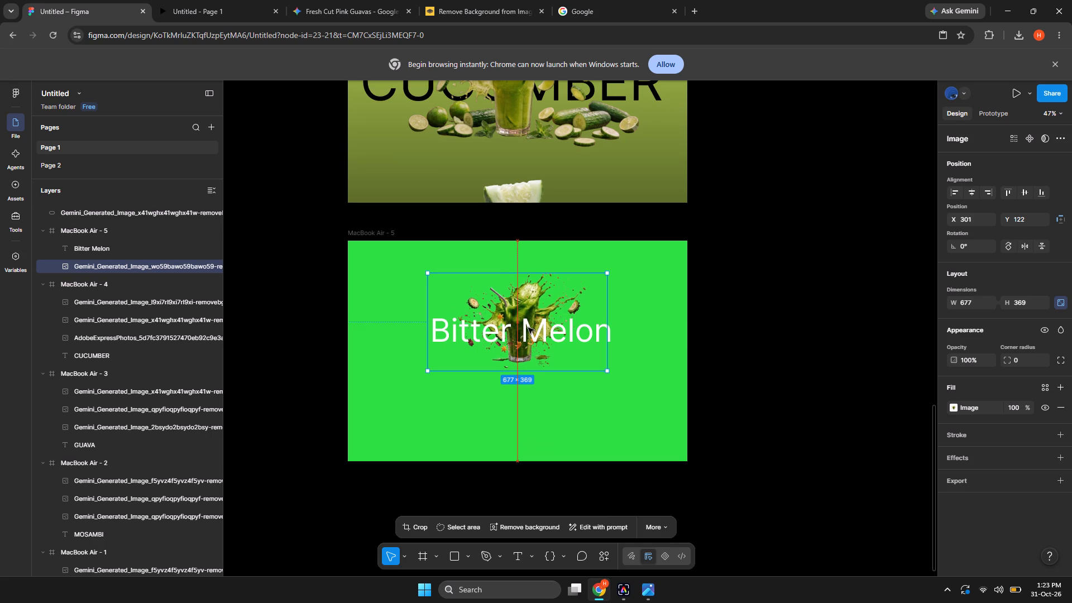
pyautogui.moveTo(528, 328); pyautogui.dragTo(533, 351)
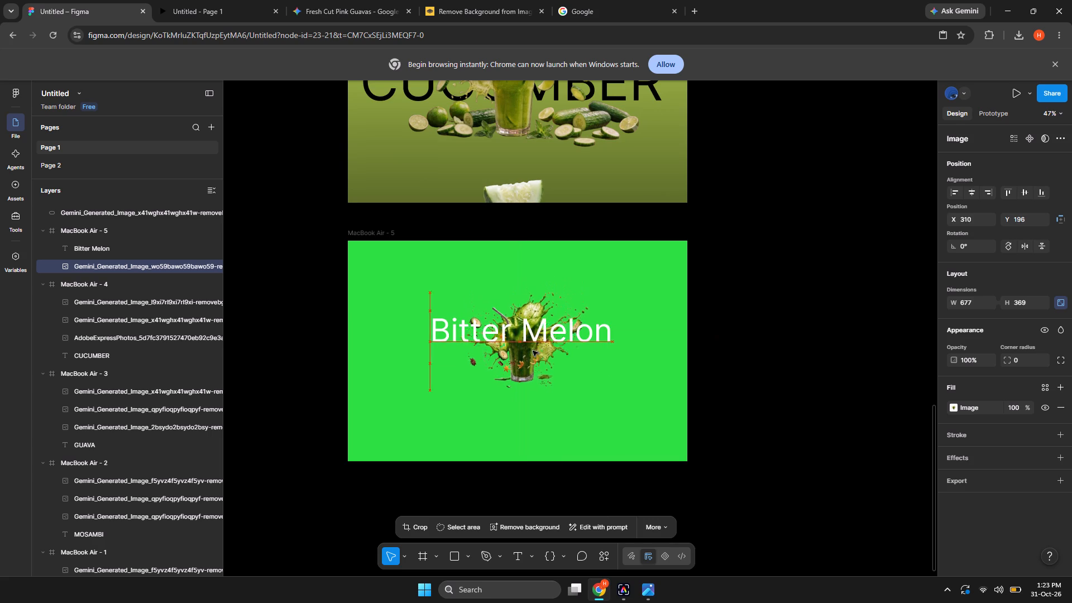
pyautogui.moveTo(533, 351); pyautogui.dragTo(522, 405)
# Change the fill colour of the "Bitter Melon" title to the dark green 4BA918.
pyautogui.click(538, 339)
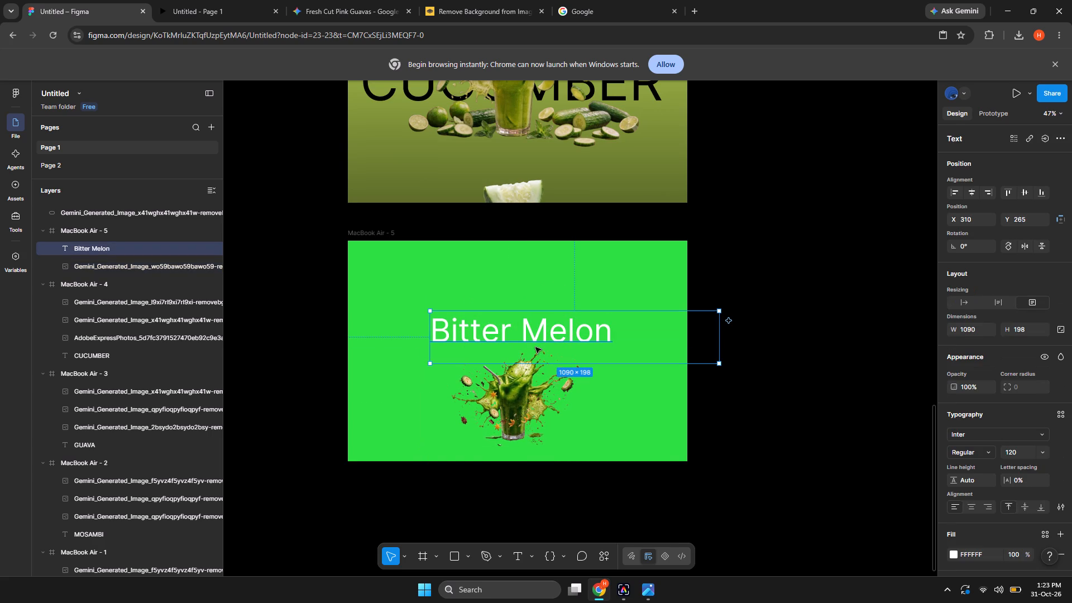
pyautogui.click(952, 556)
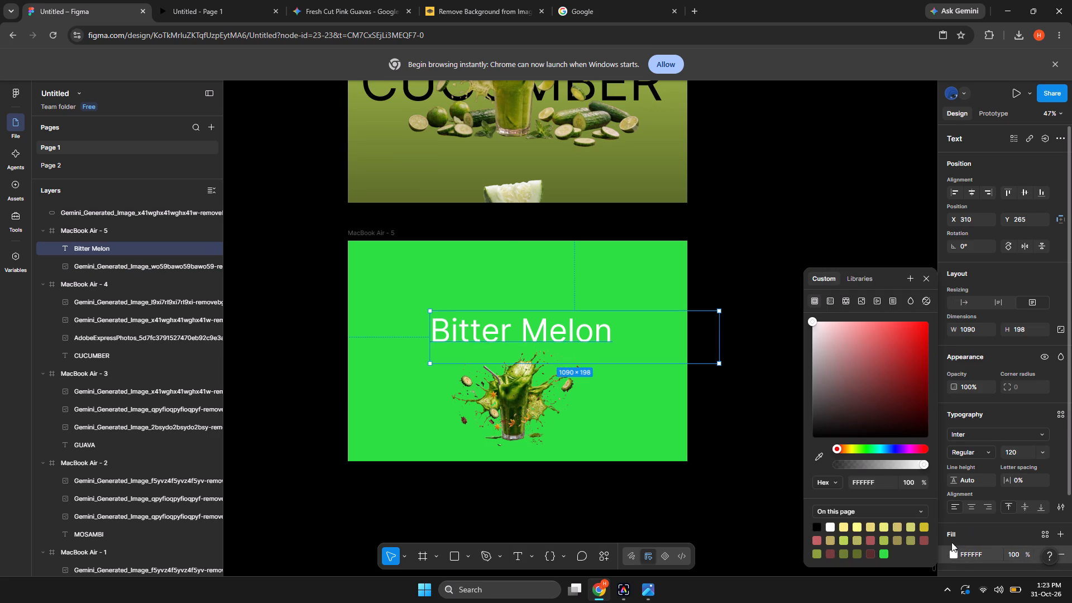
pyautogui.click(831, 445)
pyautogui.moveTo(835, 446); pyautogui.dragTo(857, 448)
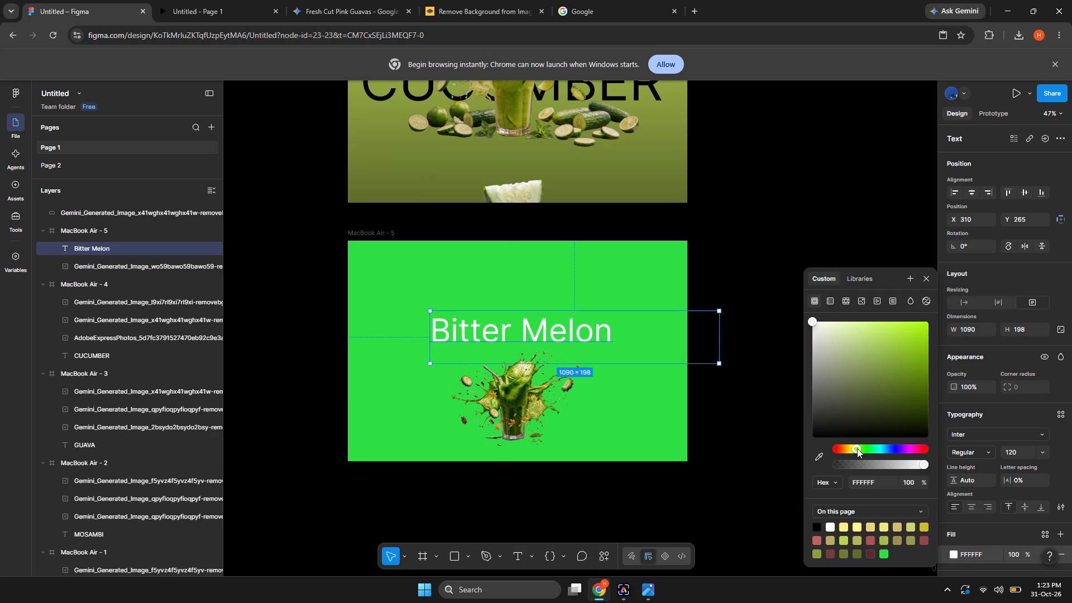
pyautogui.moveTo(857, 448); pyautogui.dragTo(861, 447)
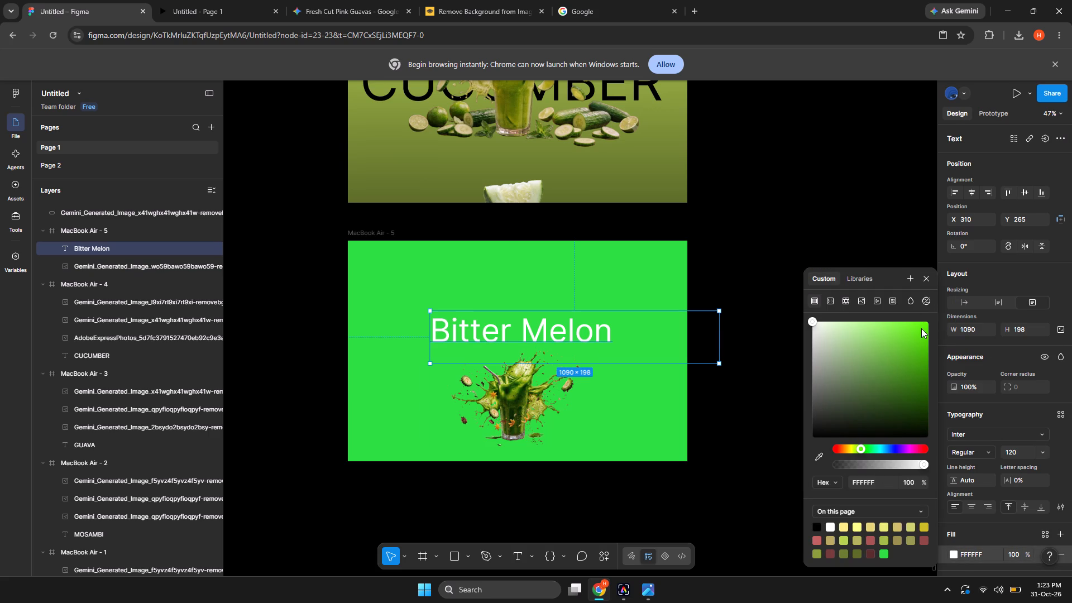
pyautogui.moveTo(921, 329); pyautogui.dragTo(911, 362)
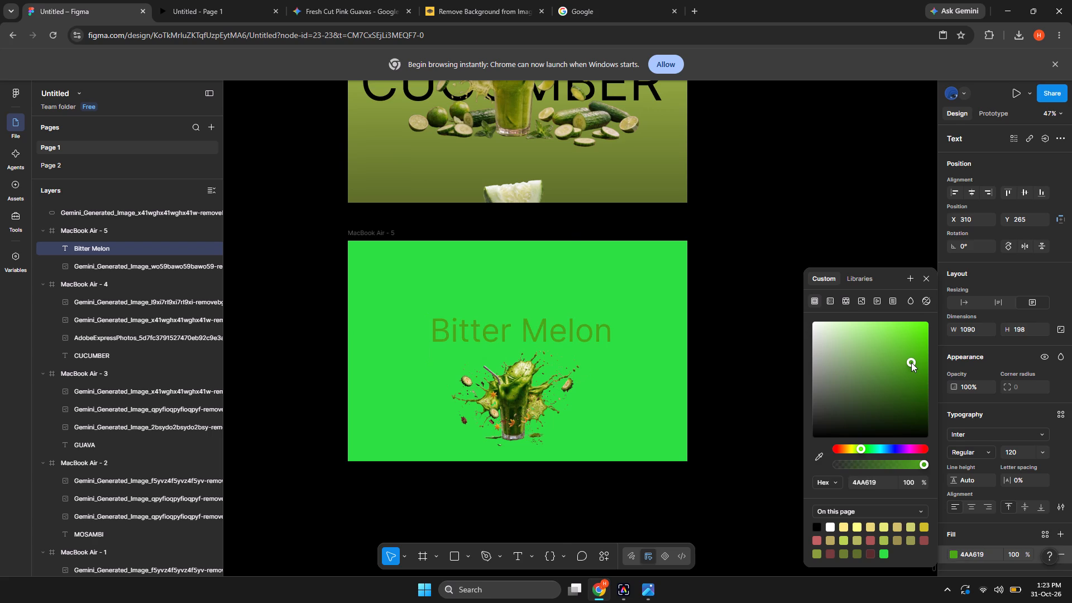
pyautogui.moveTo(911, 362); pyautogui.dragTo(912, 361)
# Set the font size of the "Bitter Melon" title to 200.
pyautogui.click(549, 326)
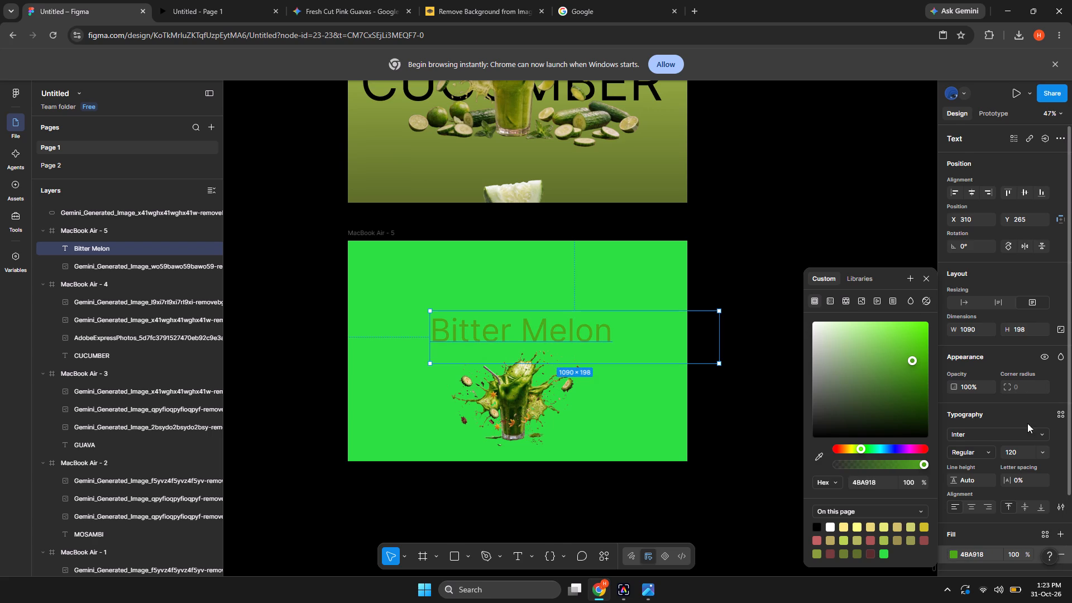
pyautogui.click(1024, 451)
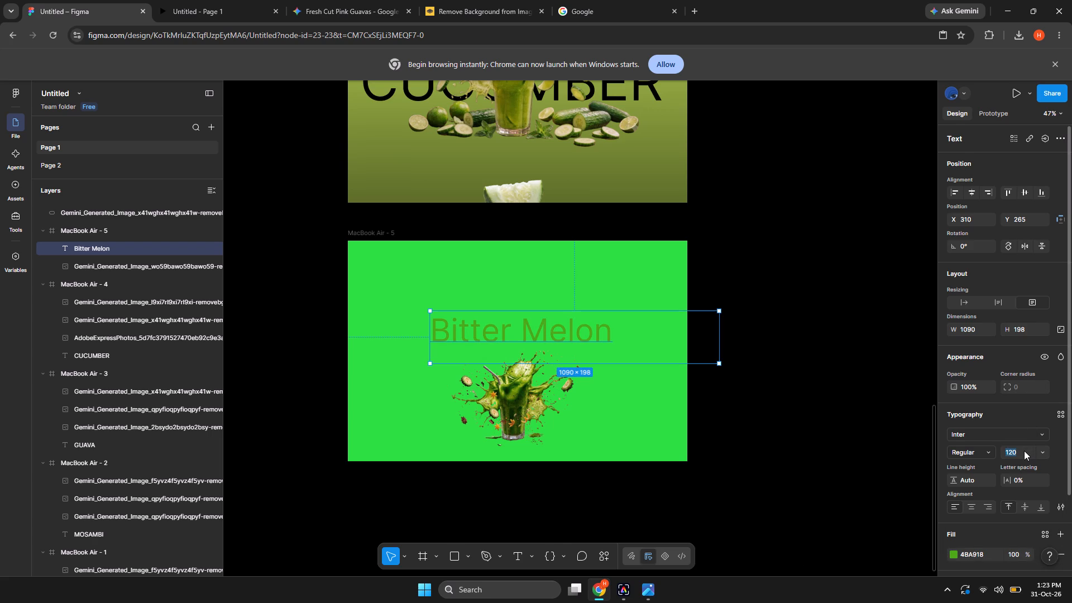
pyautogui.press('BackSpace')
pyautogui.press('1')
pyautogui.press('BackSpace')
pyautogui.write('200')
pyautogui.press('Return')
# Delete the "Bitter Melon" text layer from the MacBook Air - 5 frame.
pyautogui.press('BackSpace')
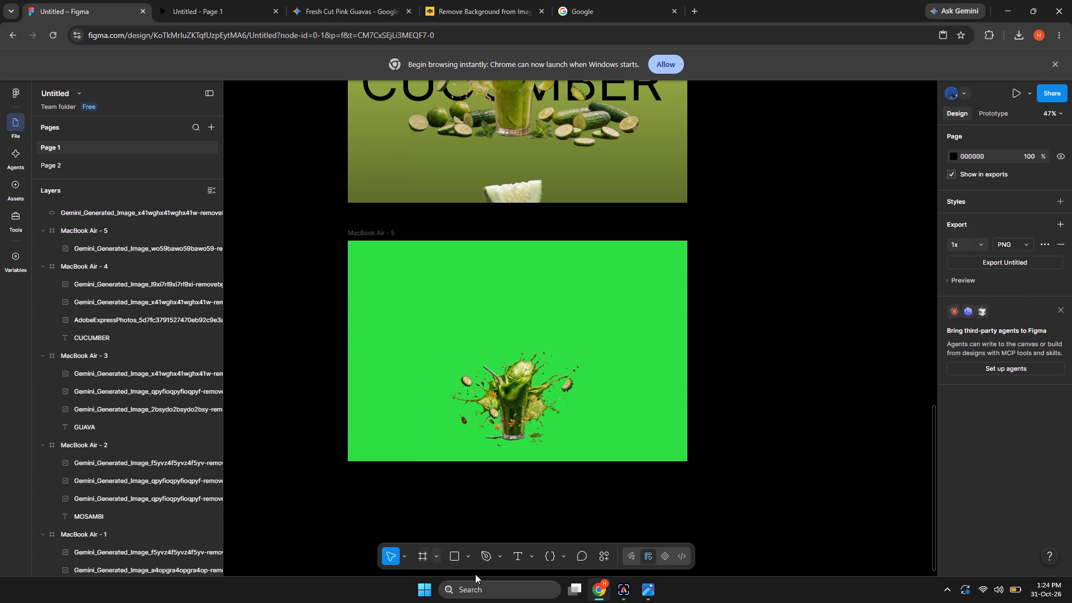
# Start a new text layer in the MacBook Air - 5 frame and set its font size to 180.
pyautogui.click(521, 566)
pyautogui.click(517, 554)
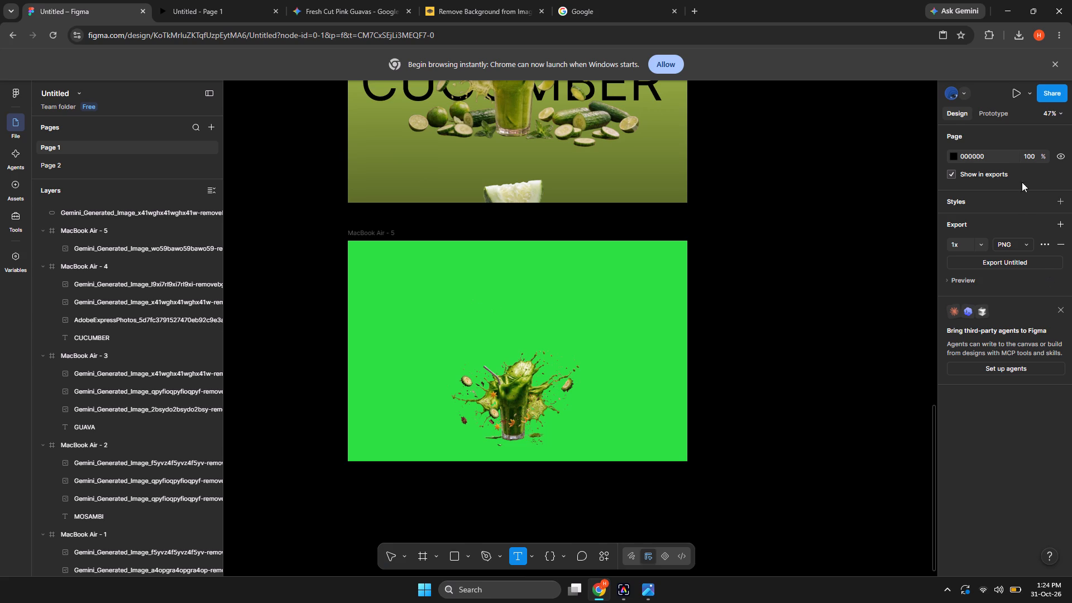
pyautogui.click(511, 315)
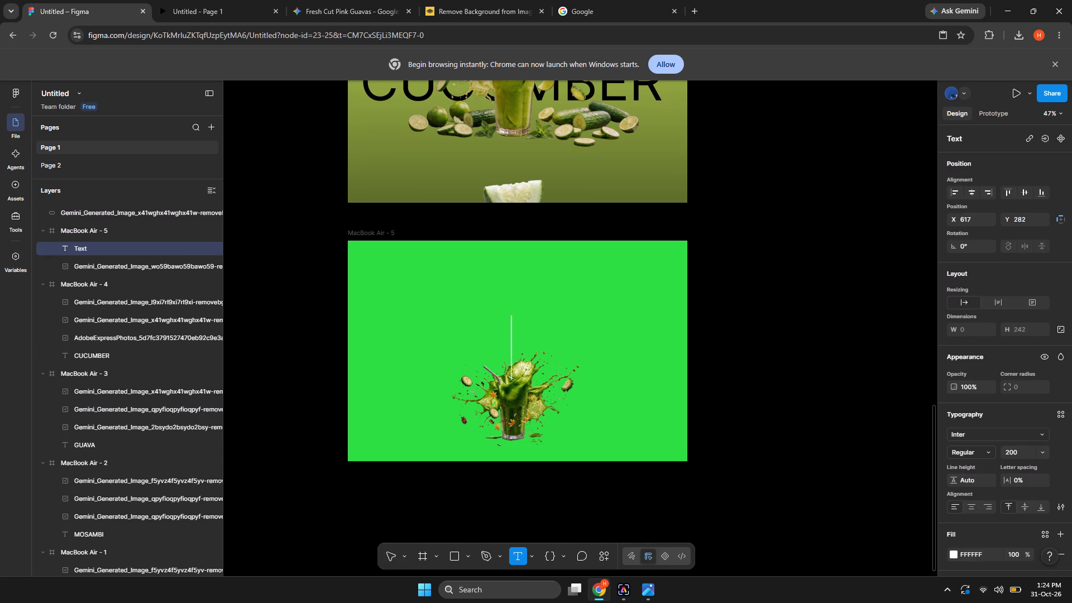
pyautogui.click(1019, 454)
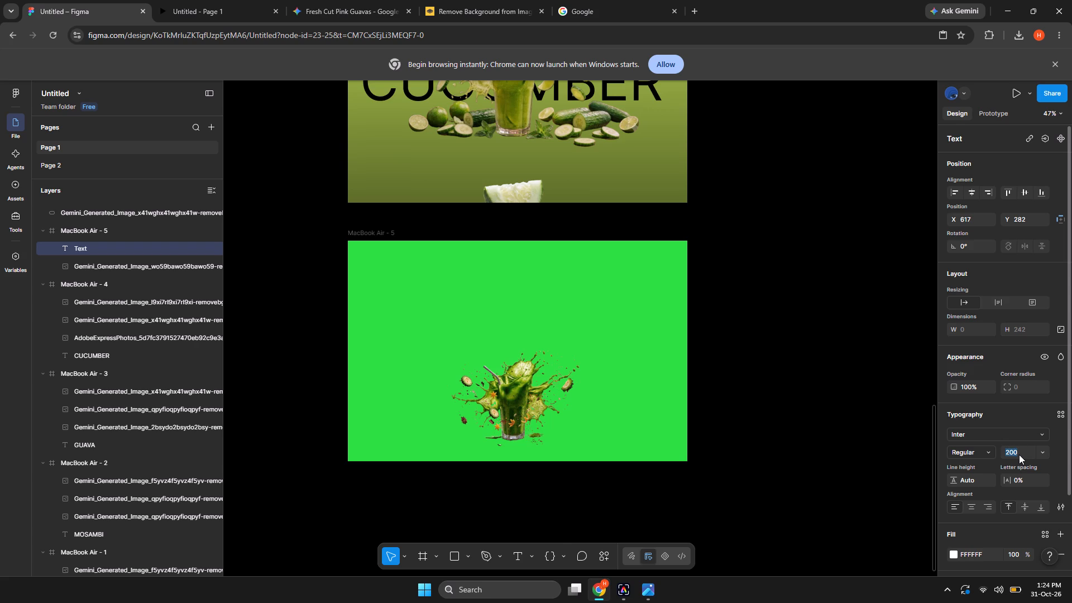
pyautogui.press('BackSpace')
pyautogui.press('1')
pyautogui.write('80')
pyautogui.press('Return')
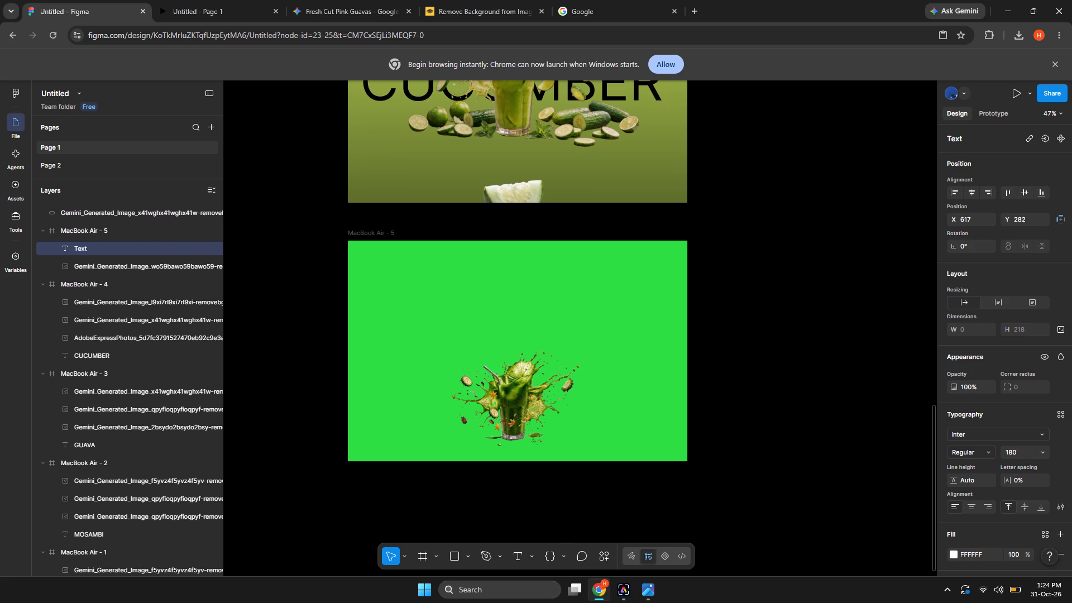
pyautogui.click(500, 339)
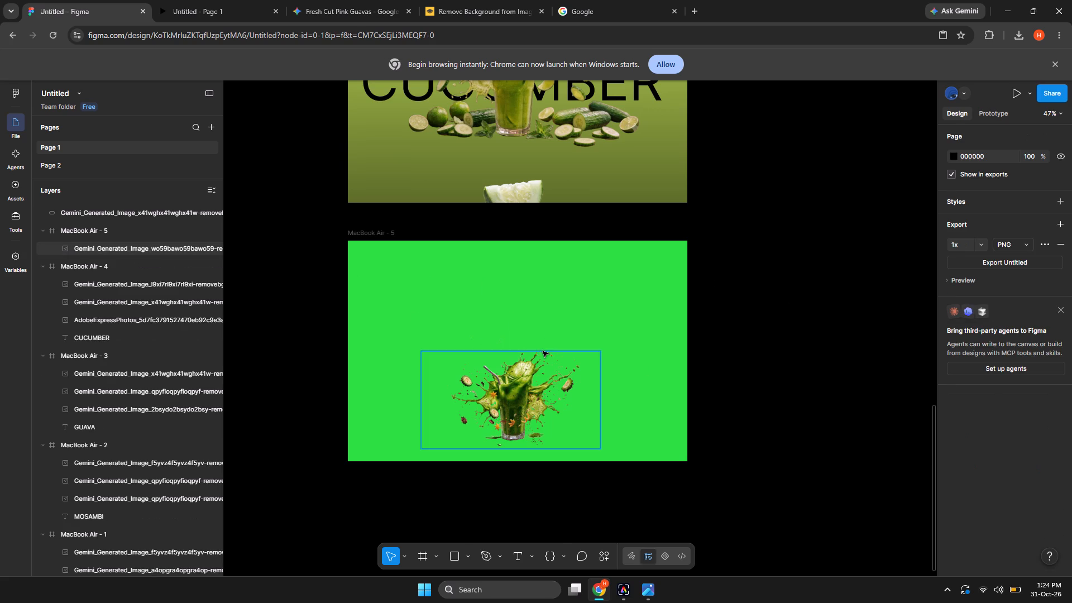
pyautogui.click(523, 347)
# Add a "Bitter Melon" title to the MacBook Air - 5 frame and place it centrally at about X 135, Y 280.
pyautogui.click(520, 554)
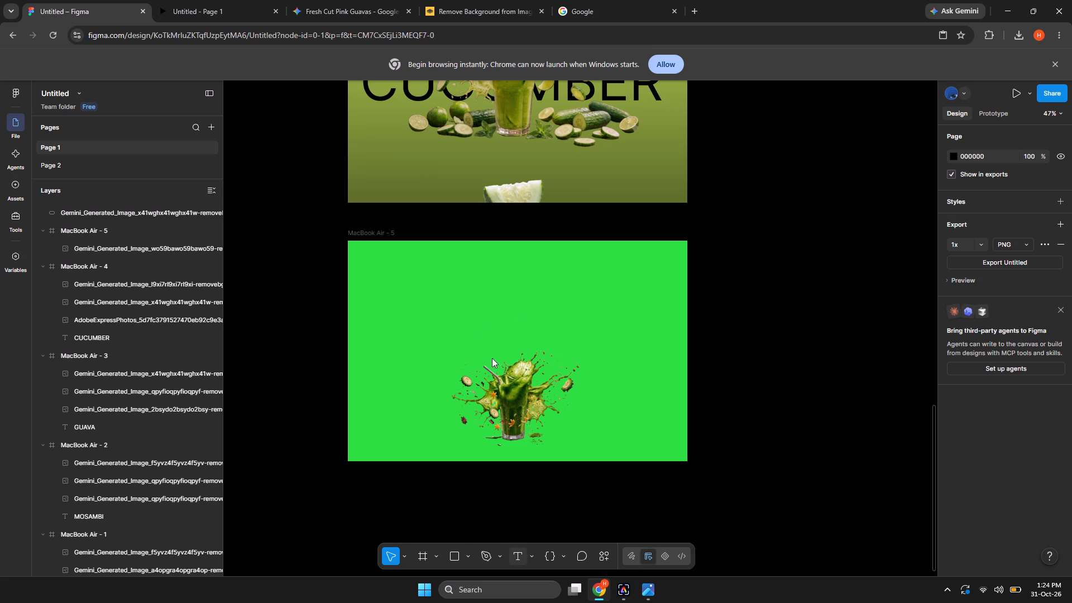
pyautogui.click(495, 325)
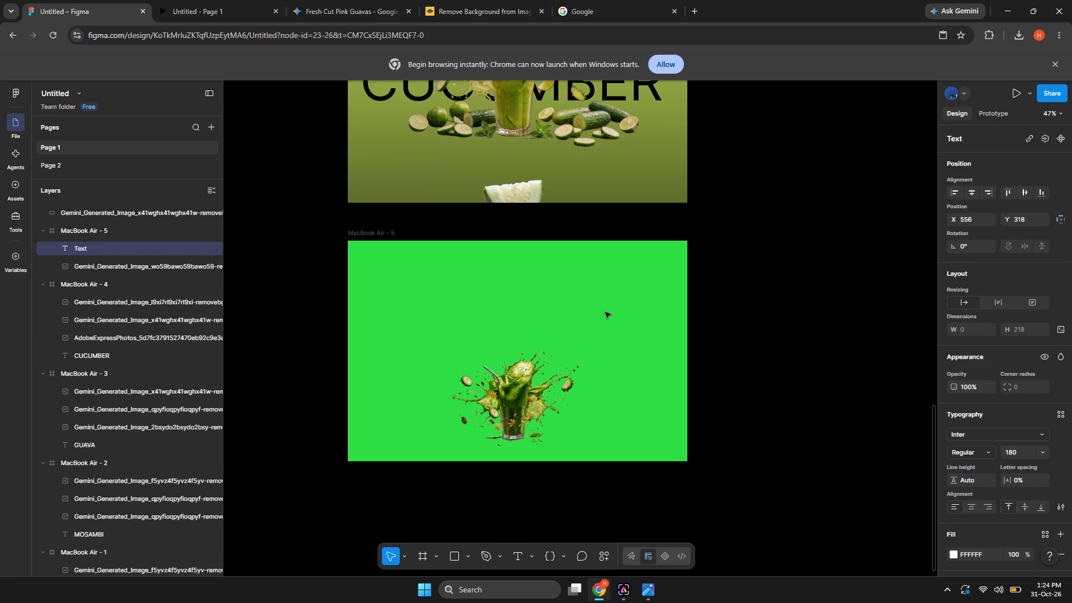
pyautogui.press('b')
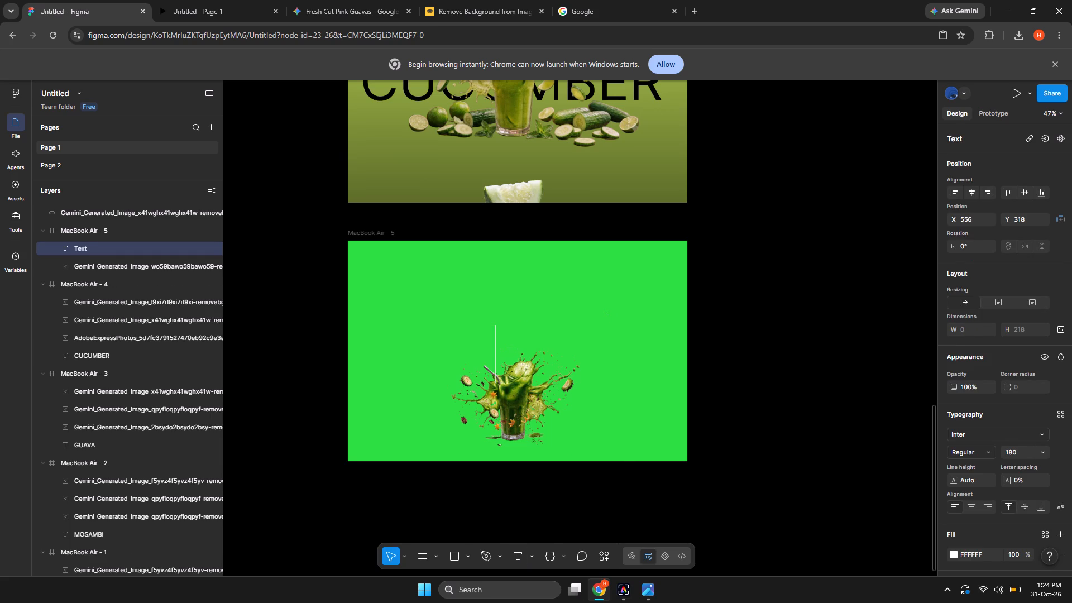
pyautogui.write('tter')
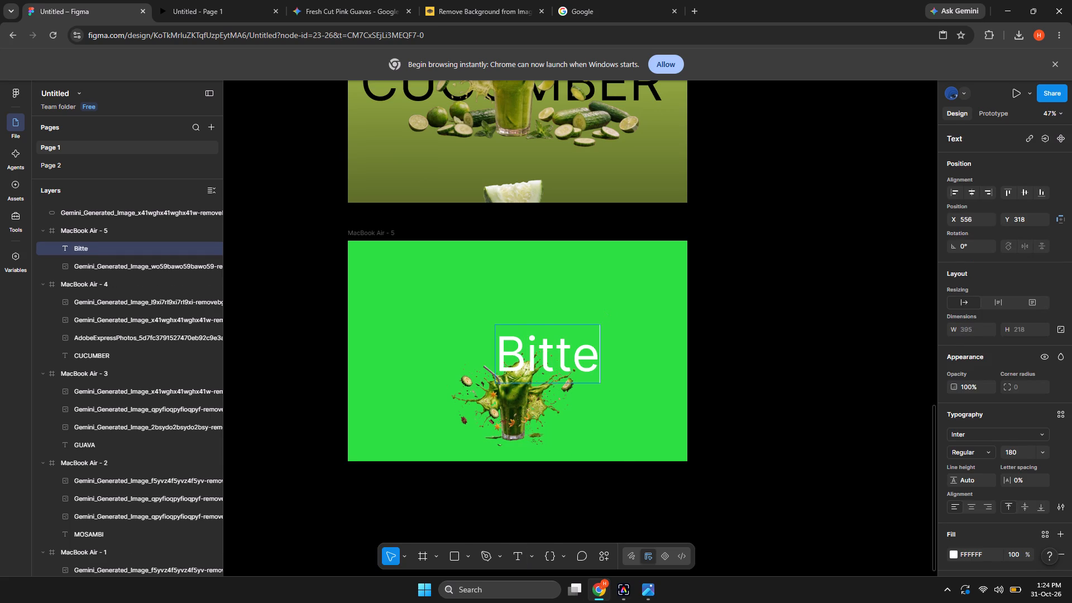
pyautogui.press('space')
pyautogui.press('e')
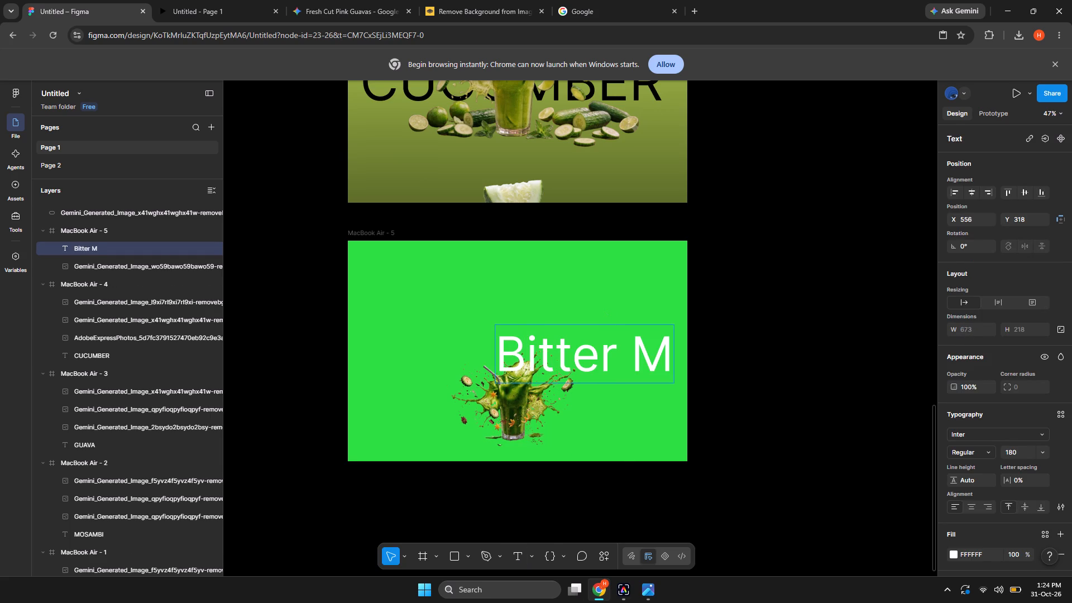
pyautogui.write('lon')
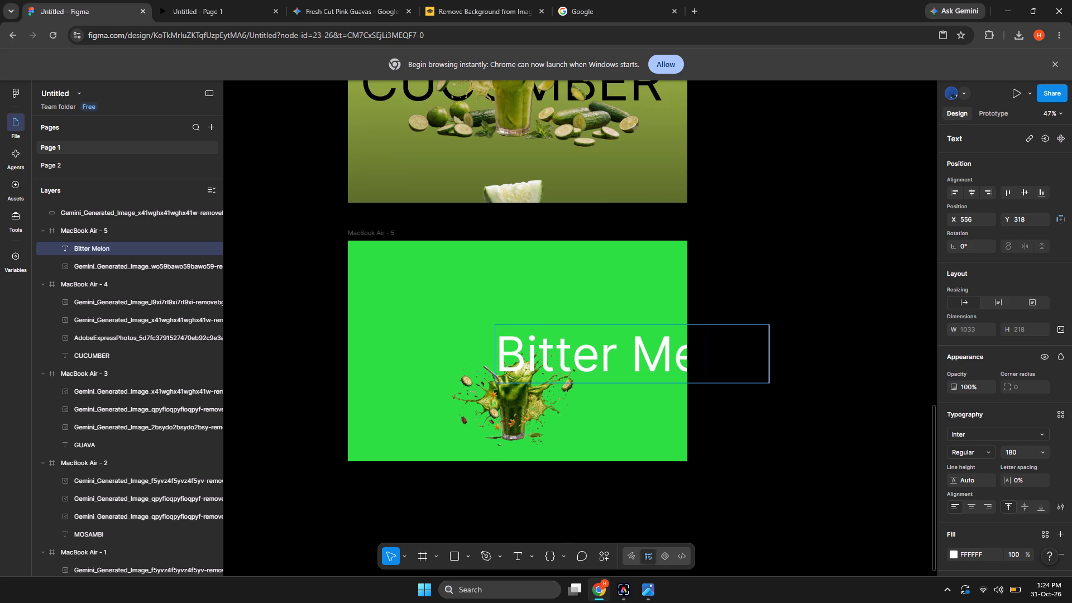
pyautogui.click(660, 419)
pyautogui.moveTo(626, 372); pyautogui.dragTo(514, 357)
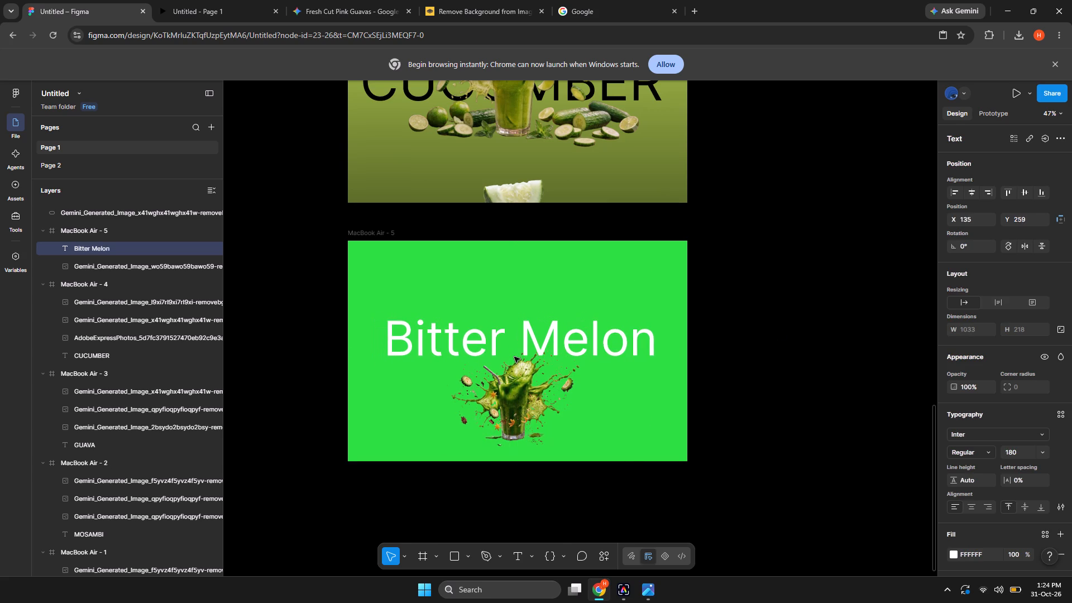
pyautogui.moveTo(514, 357); pyautogui.dragTo(514, 362)
# Change the fill colour of the "Bitter Melon" title to the muted green 52832C.
pyautogui.click(537, 351)
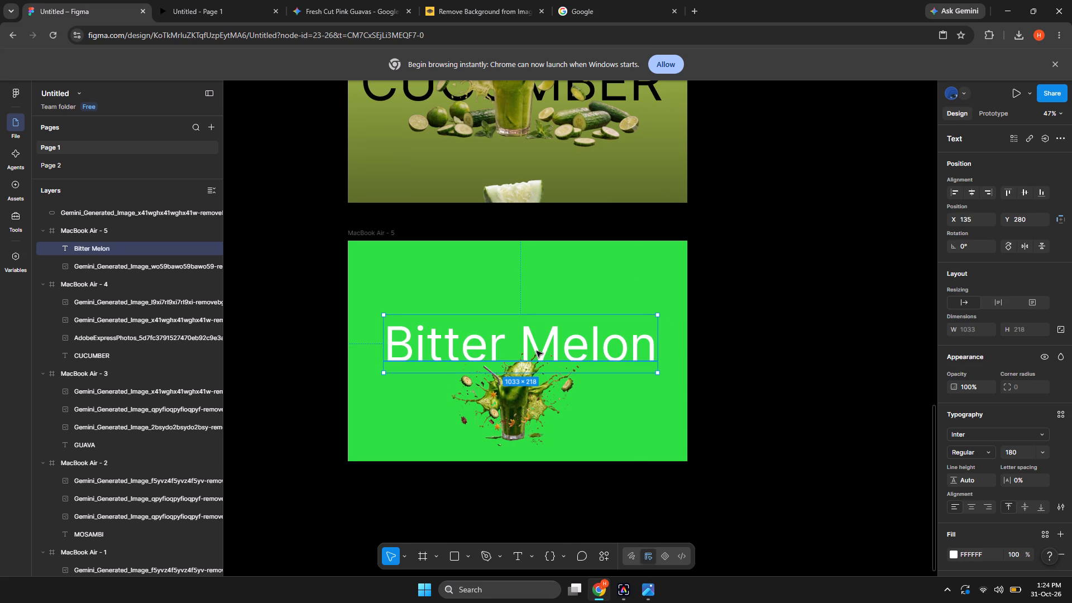
pyautogui.click(953, 555)
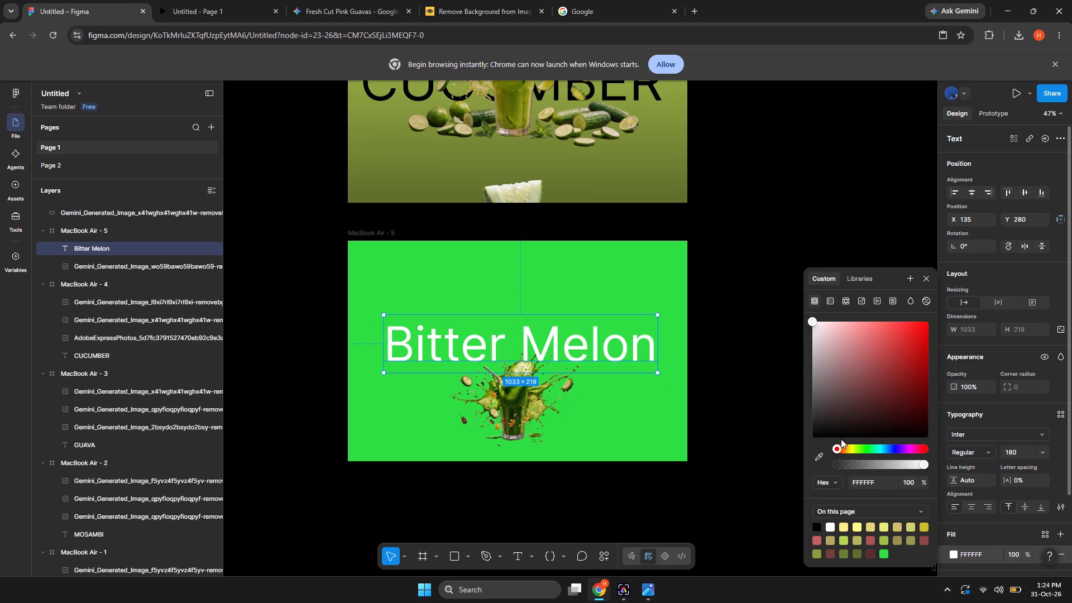
pyautogui.moveTo(836, 451); pyautogui.dragTo(860, 453)
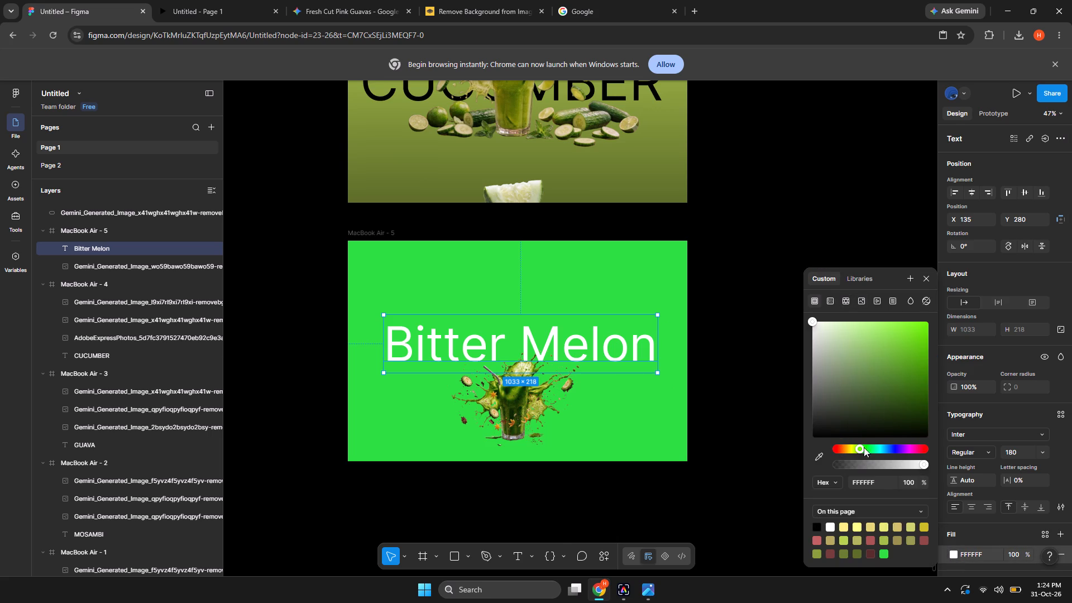
pyautogui.moveTo(907, 325); pyautogui.dragTo(889, 378)
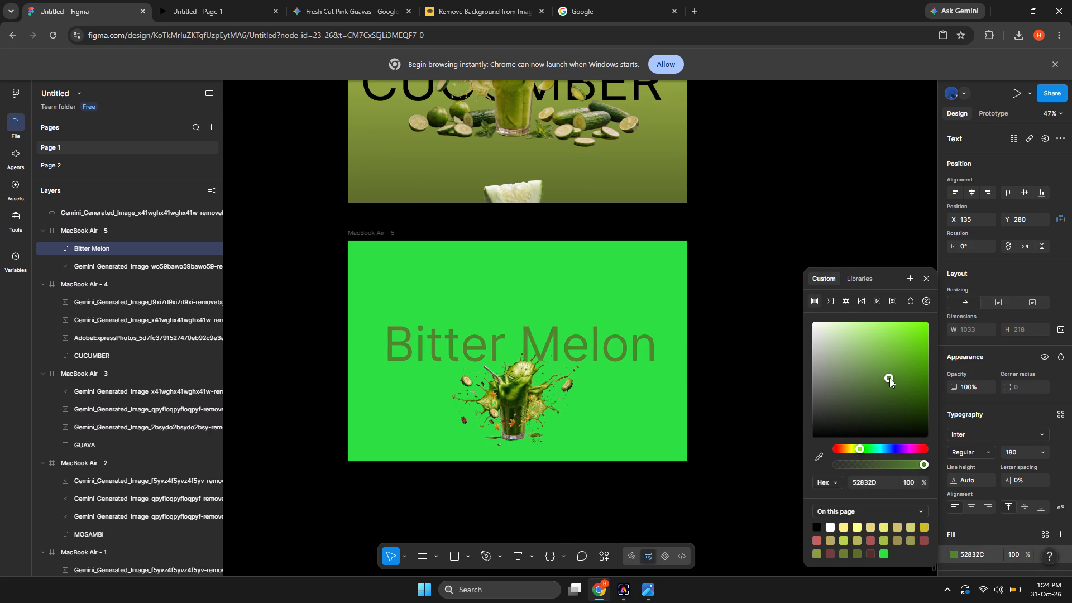
# Move the juice splash image up over the title and enlarge it to about 857 × 467, at about X 181, Y 118.
pyautogui.moveTo(515, 401); pyautogui.dragTo(513, 339)
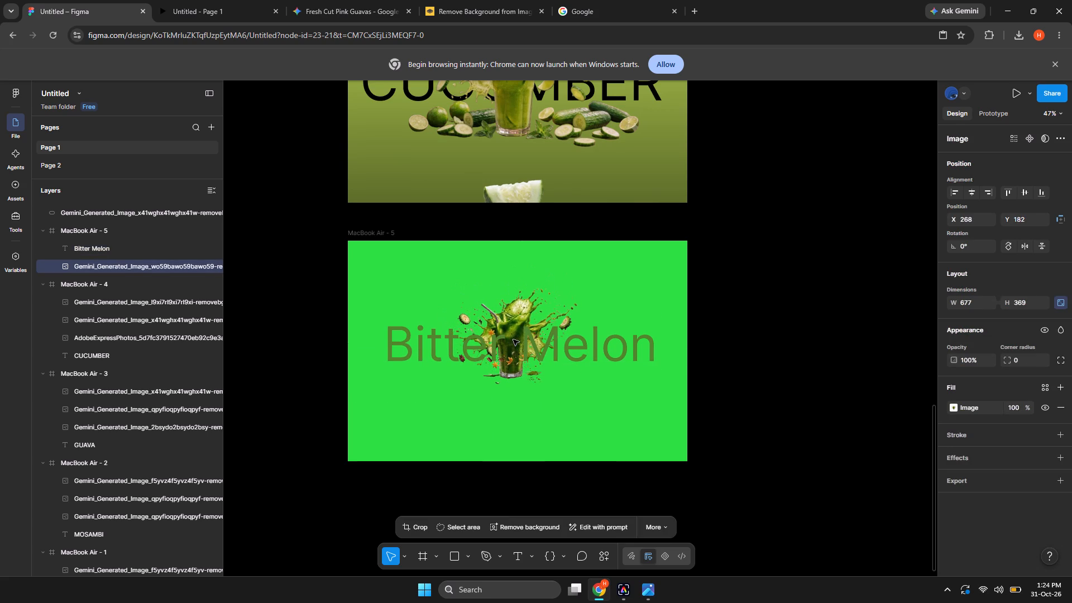
pyautogui.moveTo(513, 339); pyautogui.dragTo(512, 338)
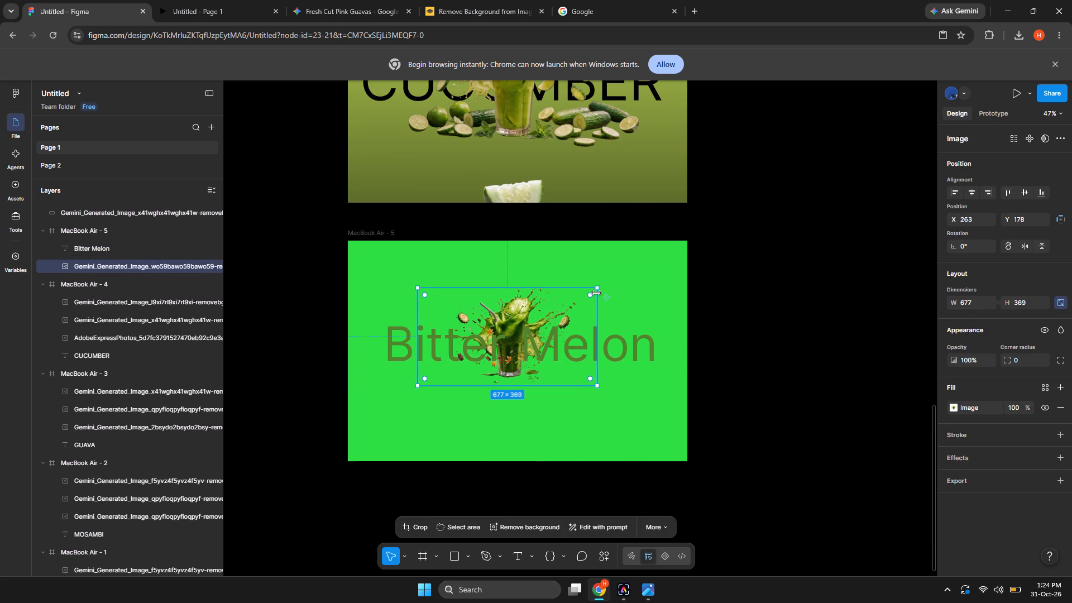
pyautogui.moveTo(595, 290); pyautogui.dragTo(616, 282)
pyautogui.moveTo(616, 282); pyautogui.dragTo(623, 282)
pyautogui.moveTo(419, 275); pyautogui.dragTo(395, 265)
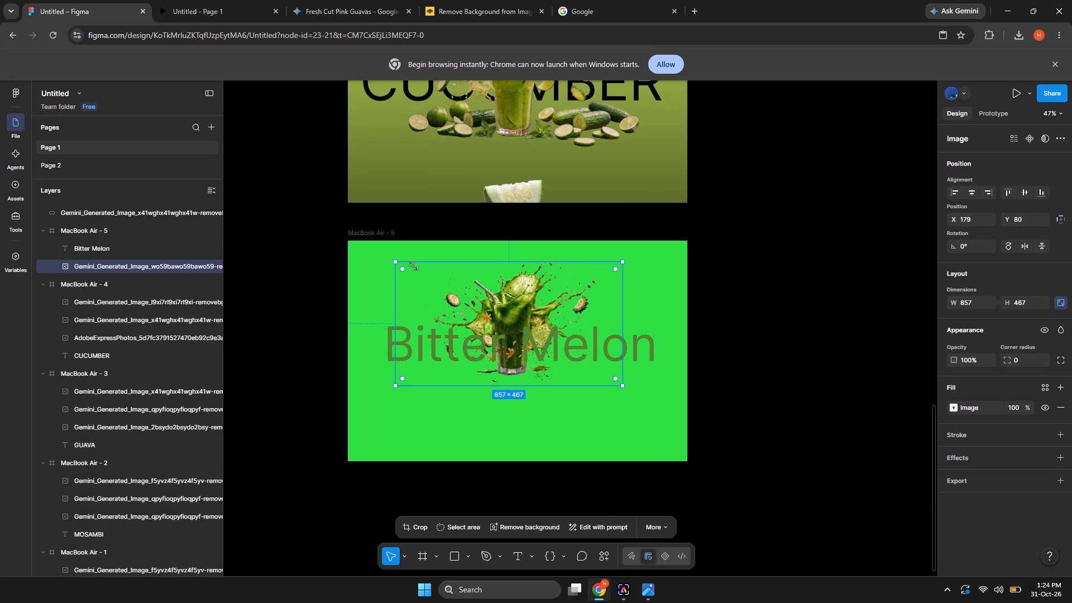
pyautogui.moveTo(506, 325); pyautogui.dragTo(506, 341)
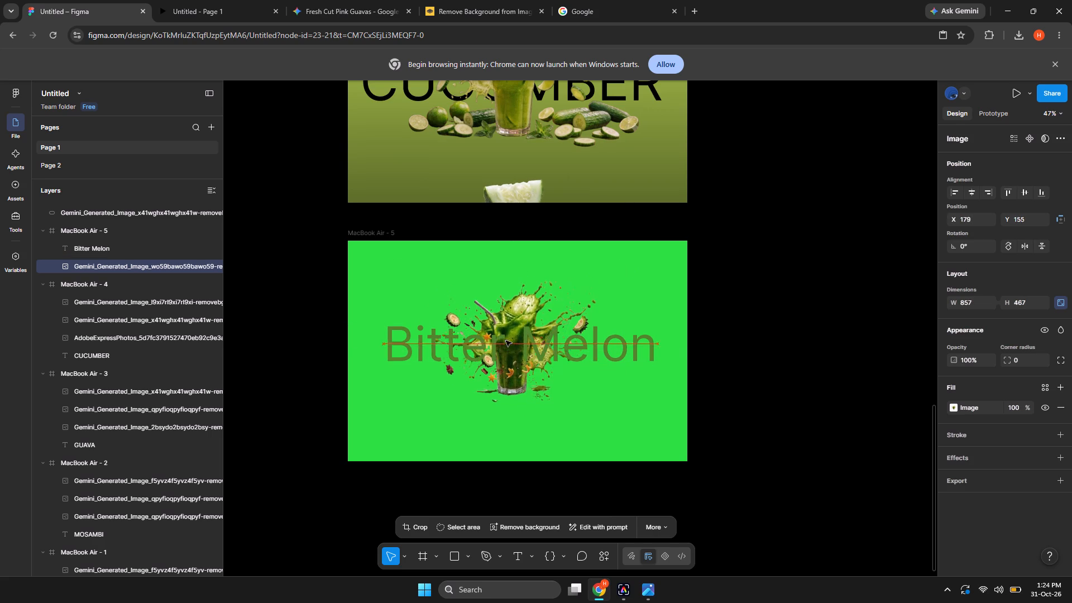
pyautogui.moveTo(506, 341); pyautogui.dragTo(506, 335)
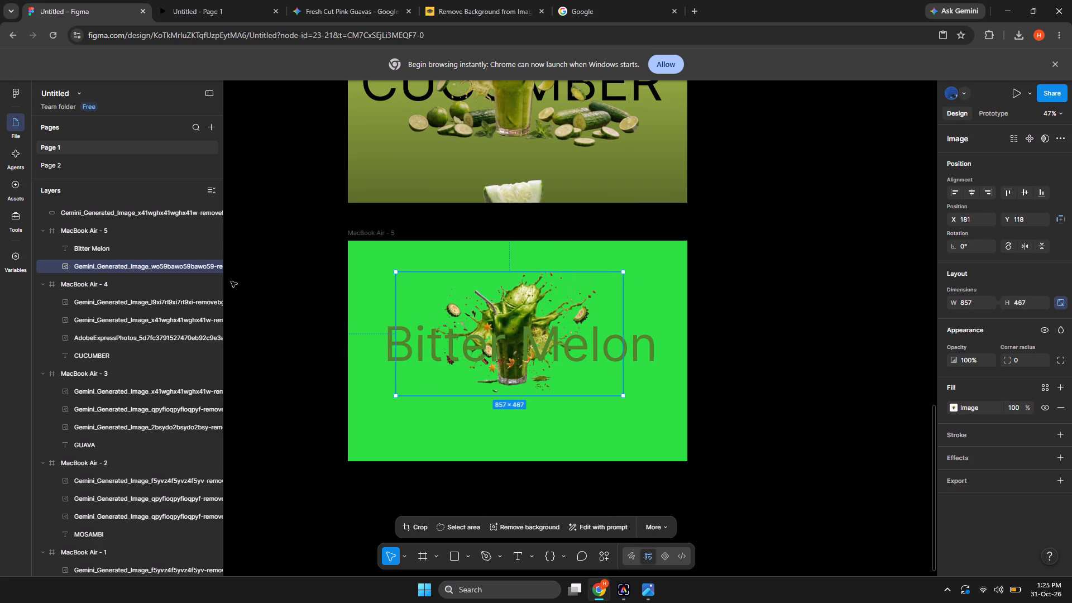
# Move the "Bitter Melon" text layer below the juice splash image in the MacBook Air - 5 layer order.
pyautogui.moveTo(97, 245); pyautogui.dragTo(93, 279)
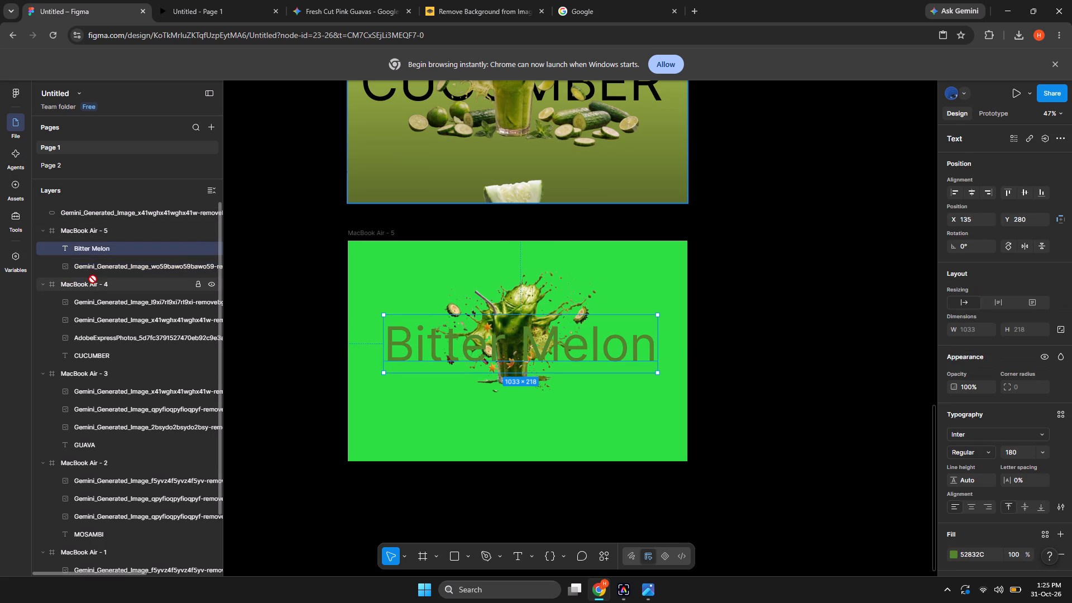
pyautogui.moveTo(93, 279); pyautogui.dragTo(96, 268)
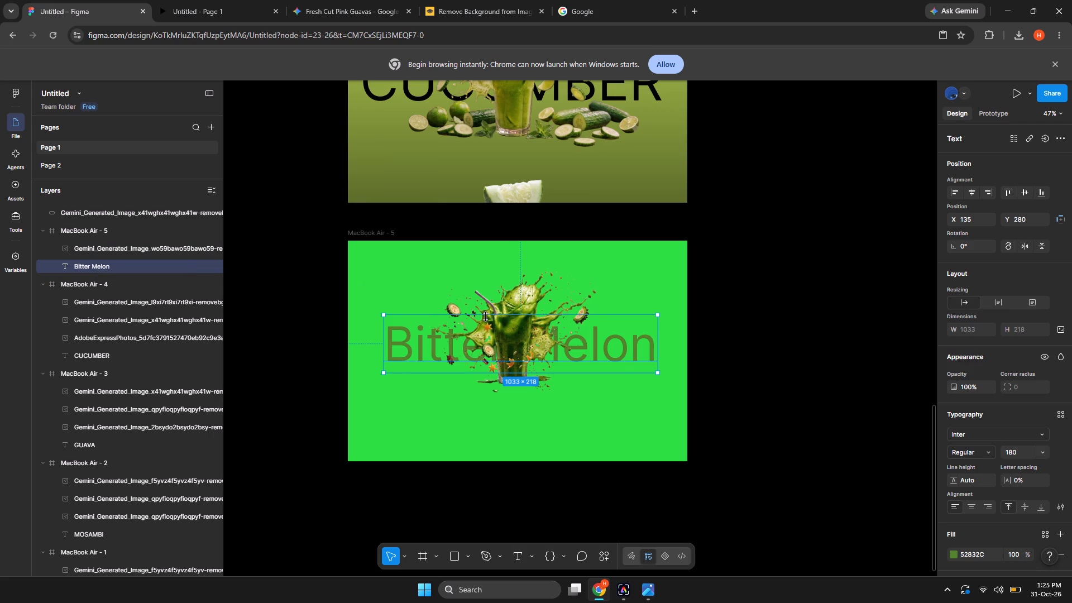
# Move the "Bitter Melon" title up behind the glass, to about X 139, Y 242.
pyautogui.moveTo(518, 361); pyautogui.dragTo(522, 347)
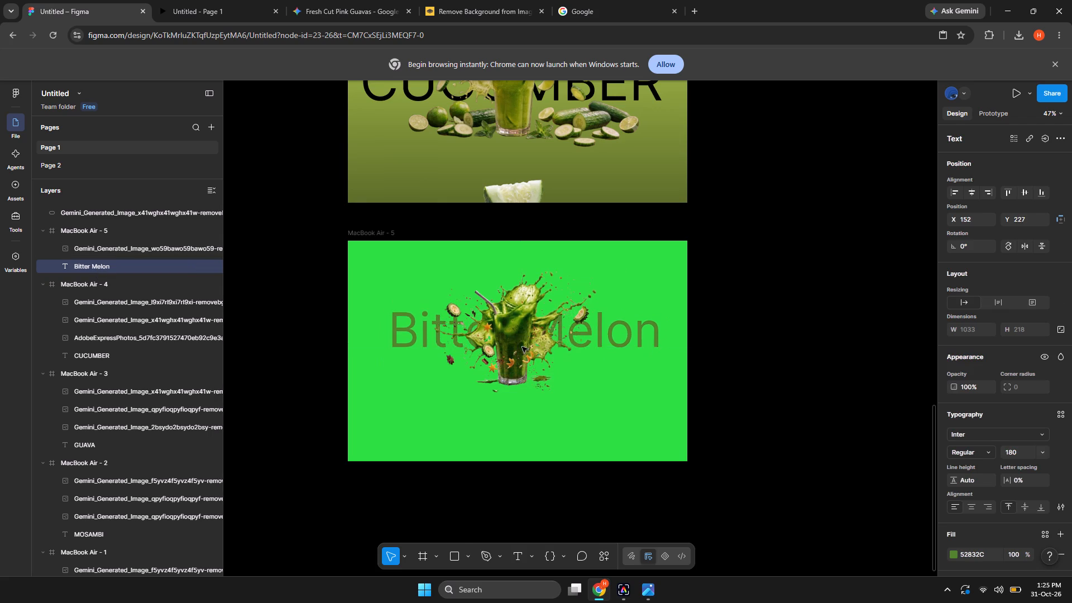
pyautogui.moveTo(522, 347); pyautogui.dragTo(519, 351)
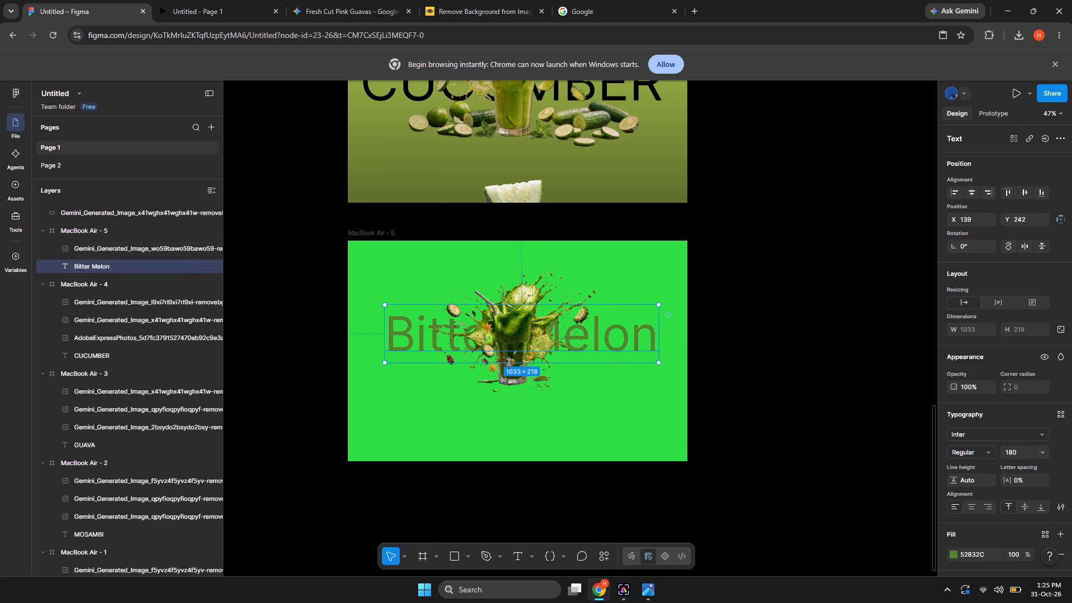
# Raise the juice splash image in the frame to about X 187, Y 70.
pyautogui.click(509, 362)
pyautogui.click(556, 428)
pyautogui.click(513, 341)
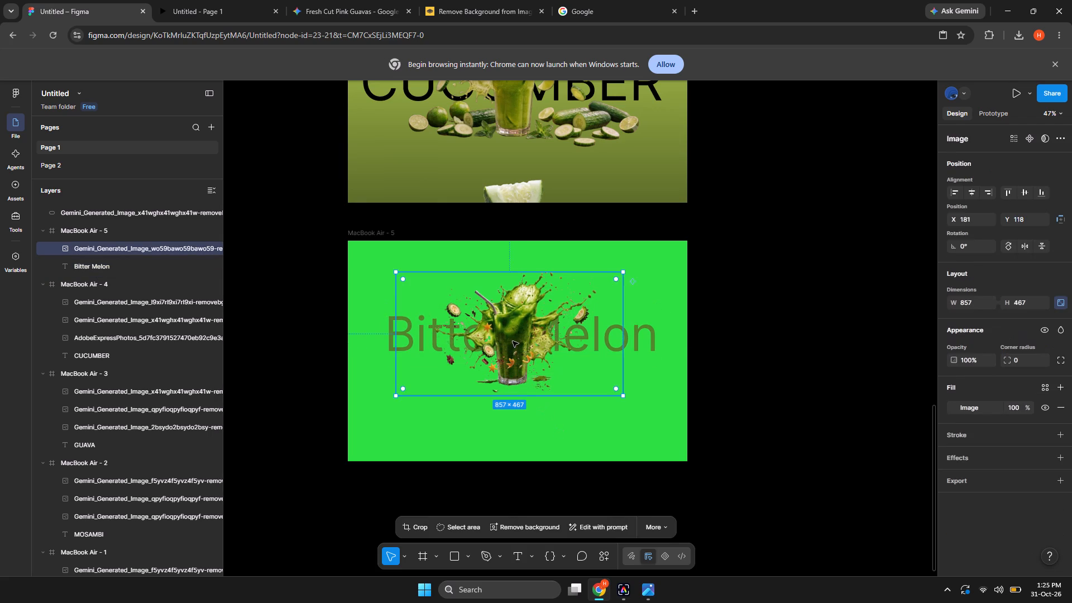
pyautogui.moveTo(513, 341); pyautogui.dragTo(514, 328)
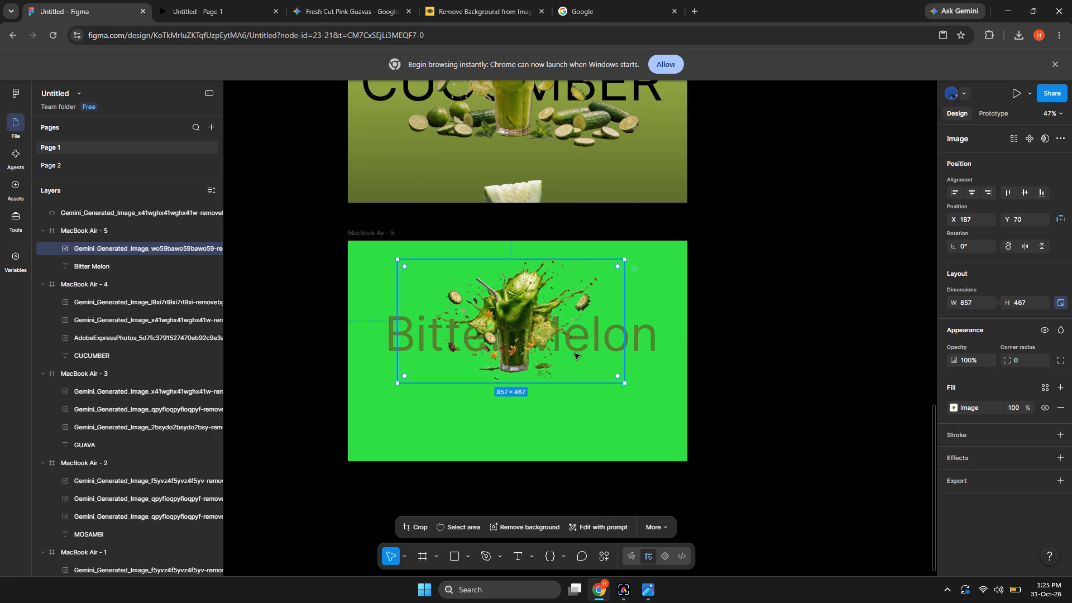
# Shift the "Bitter Melon" title slightly lower behind the juice glass.
pyautogui.click(576, 352)
pyautogui.click(607, 348)
pyautogui.click(674, 373)
pyautogui.click(644, 343)
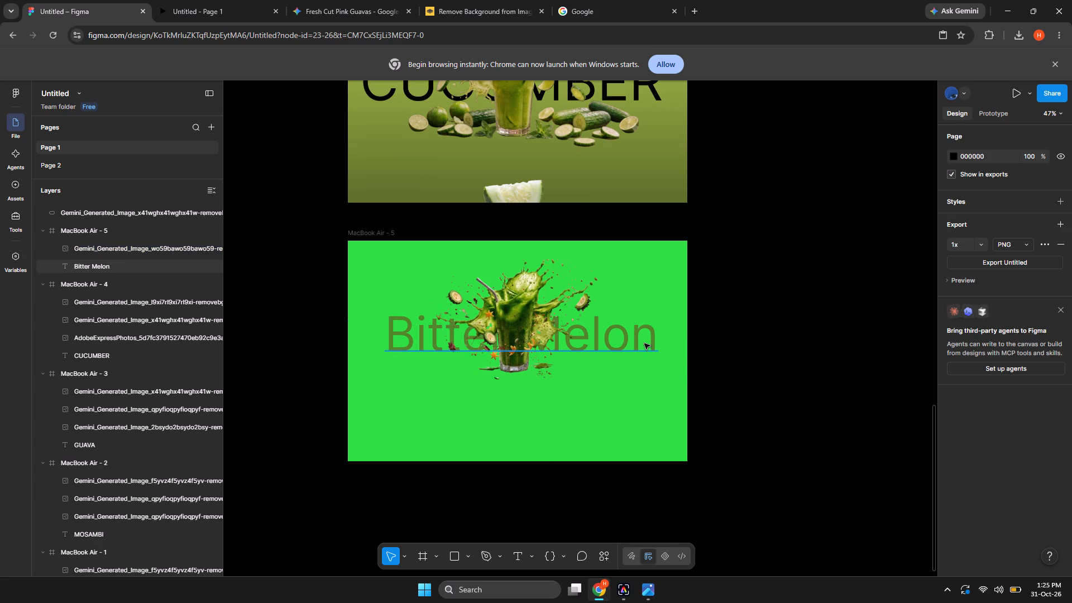
pyautogui.click(618, 342)
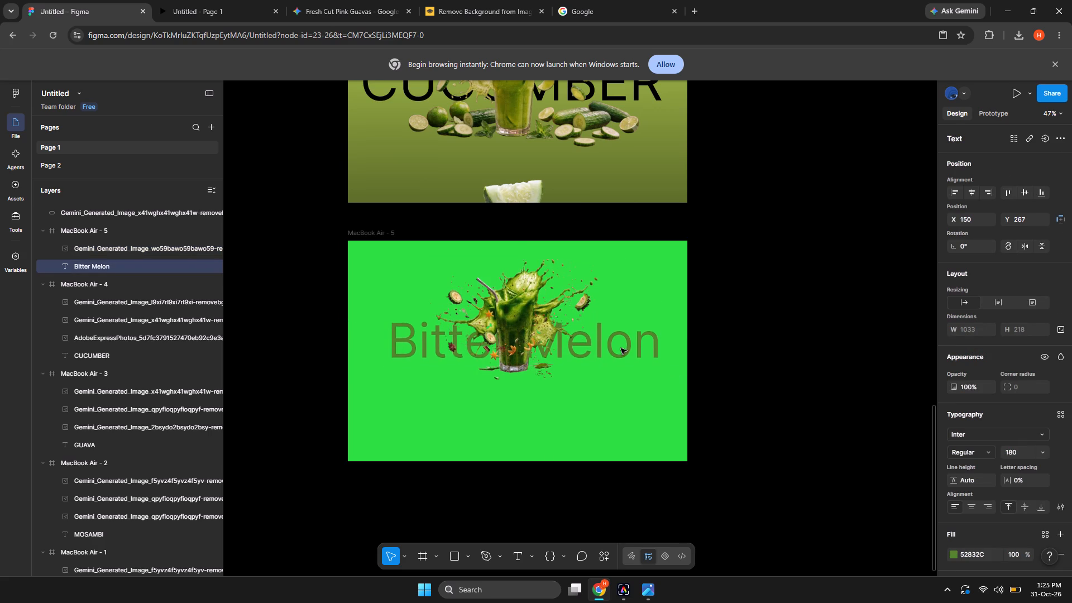
pyautogui.click(639, 418)
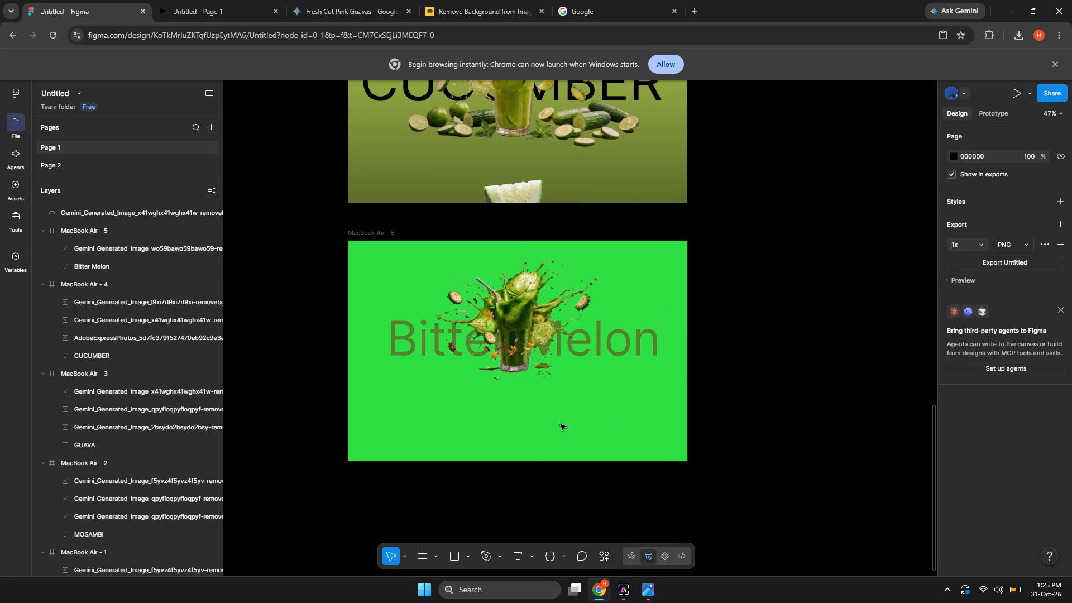
# Enlarge the juice splash image in MacBook Air - 5 to about 1031 × 562 and recentre it over the "Bitter Melon" title.
pyautogui.click(513, 369)
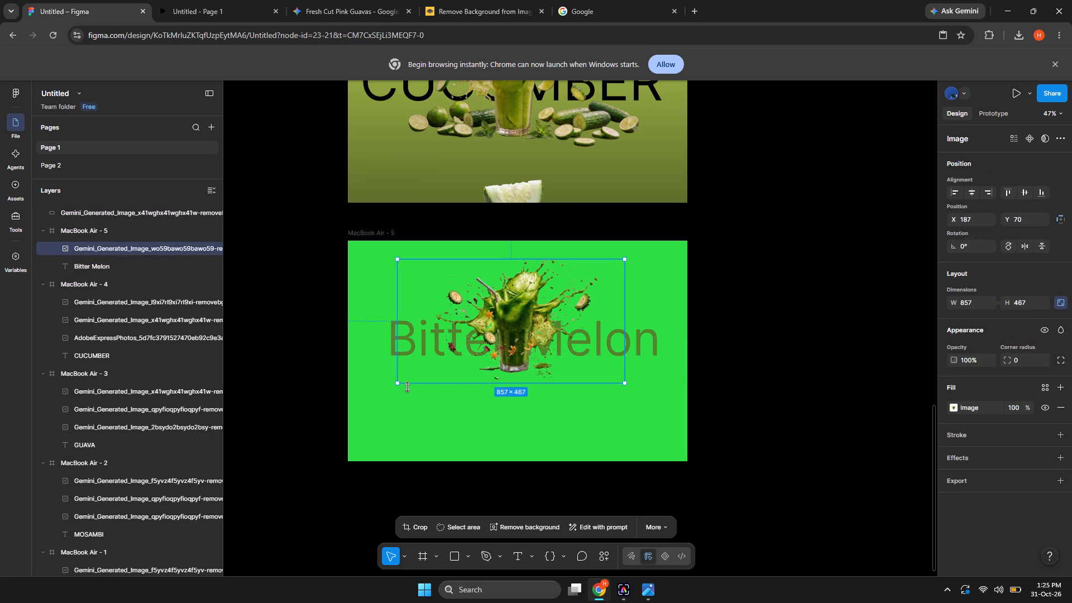
pyautogui.moveTo(396, 386); pyautogui.dragTo(406, 408)
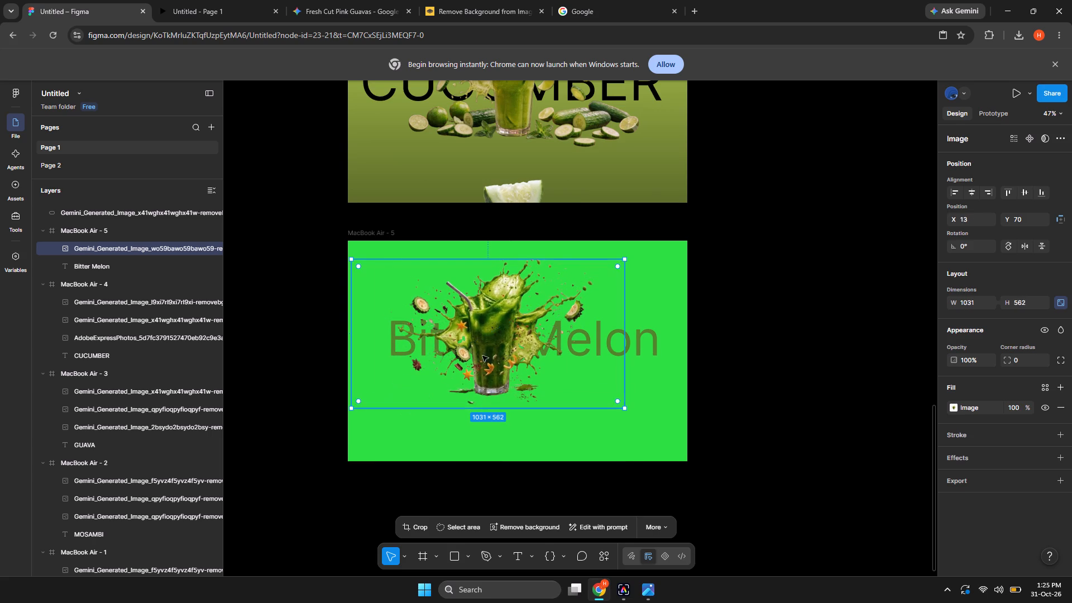
pyautogui.moveTo(490, 358); pyautogui.dragTo(501, 356)
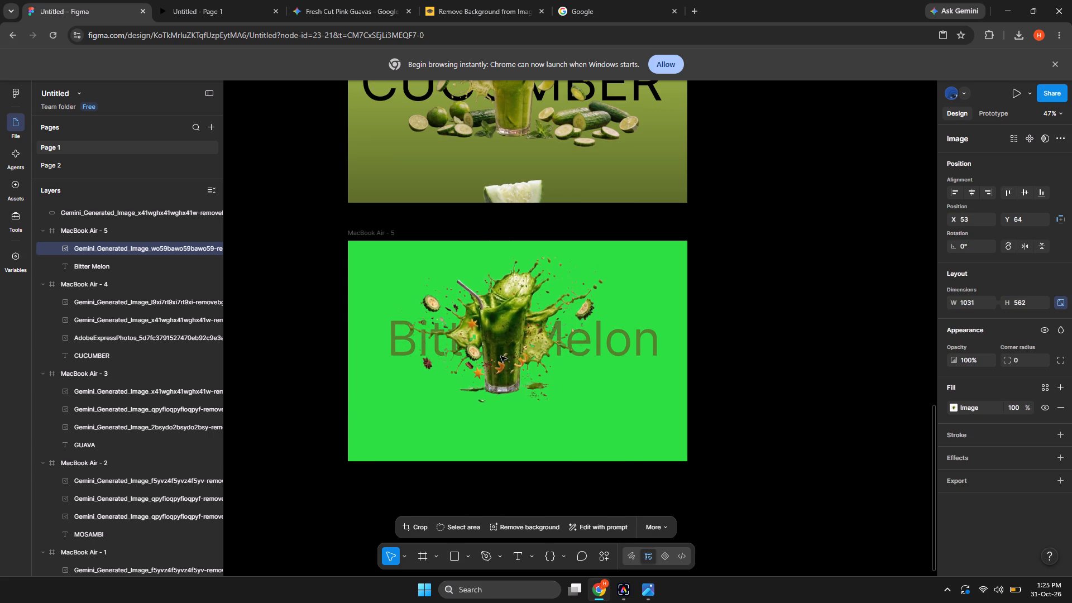
pyautogui.moveTo(501, 356); pyautogui.dragTo(510, 348)
pyautogui.click(600, 417)
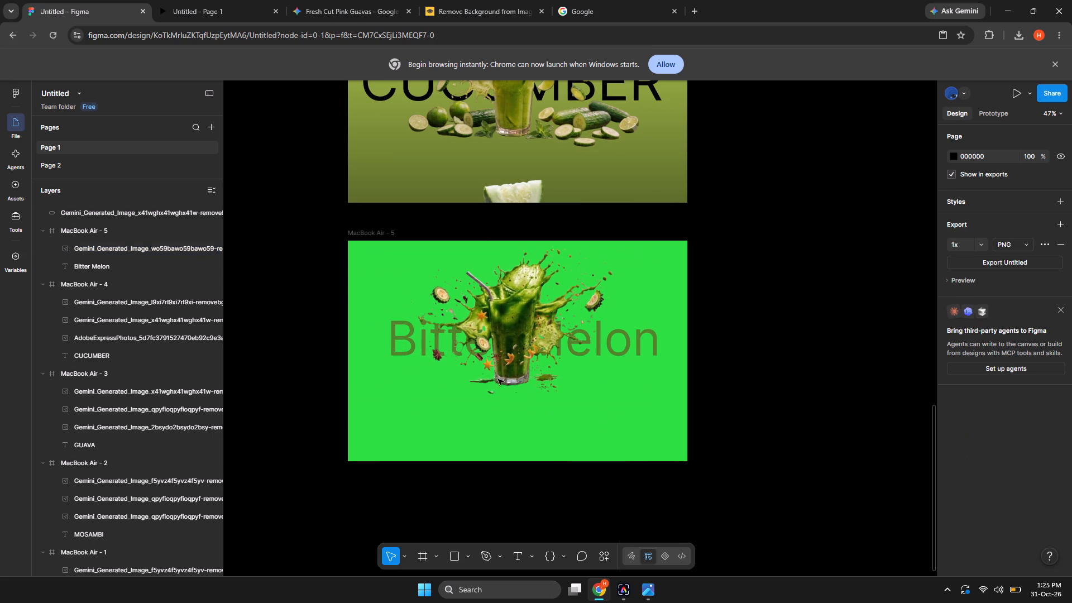
pyautogui.moveTo(515, 372); pyautogui.dragTo(516, 382)
pyautogui.click(582, 418)
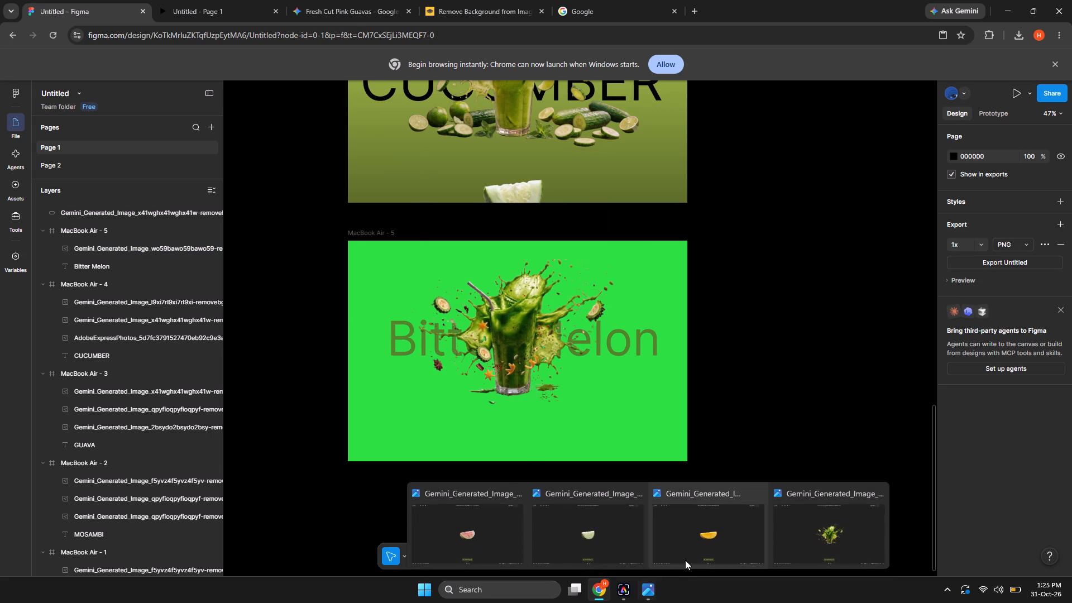
# Copy the cut-out cucumber slice image from Photos and paste it into the MacBook Air - 5 frame in Figma.
pyautogui.click(620, 540)
pyautogui.click(620, 338)
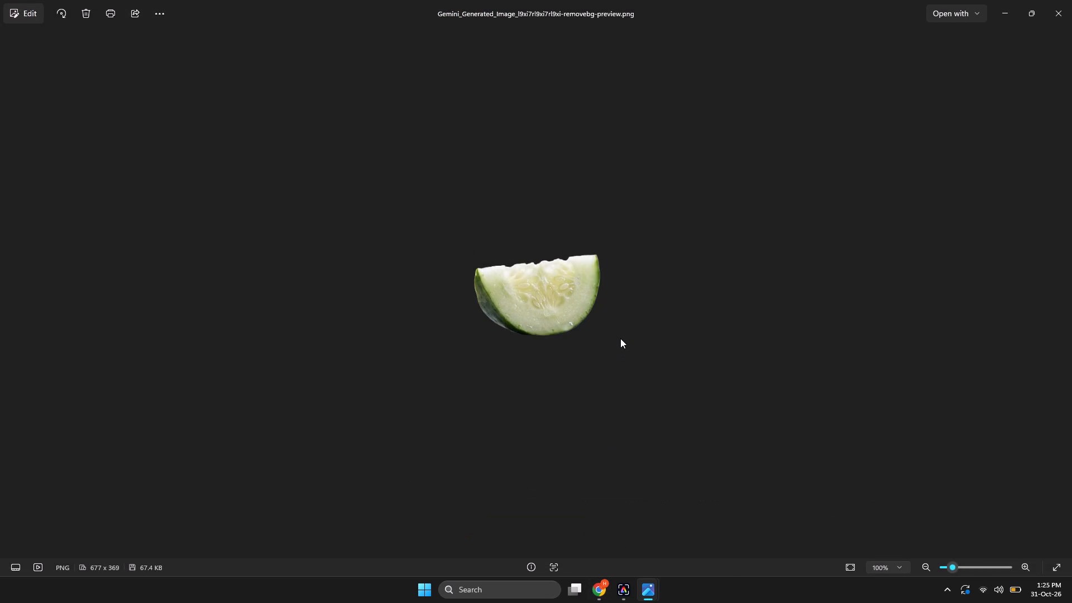
pyautogui.hotkey('ctrl', 'c')
pyautogui.click(1003, 9)
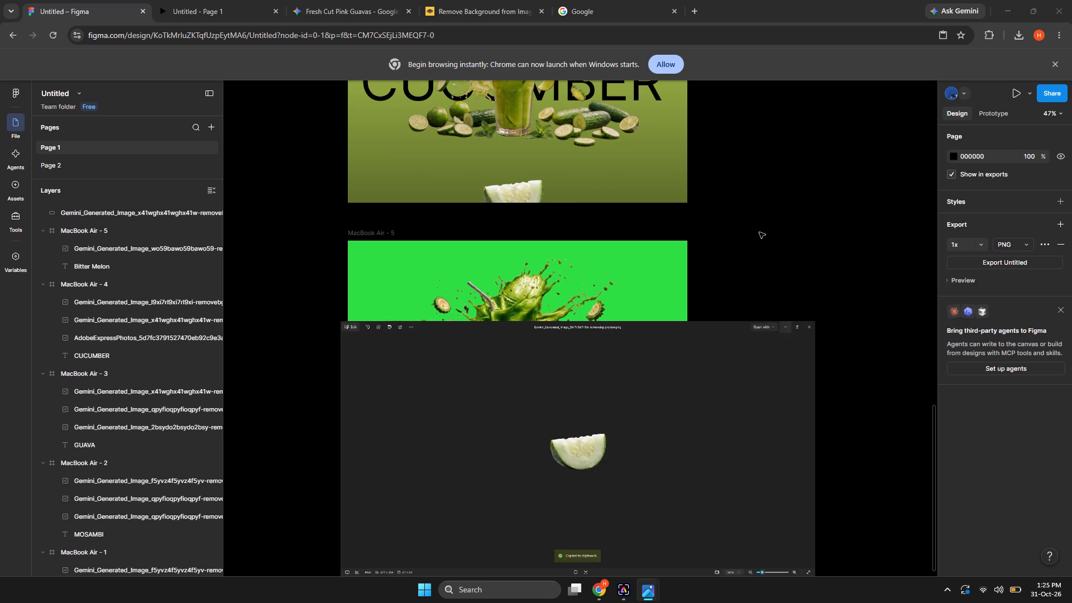
pyautogui.click(633, 416)
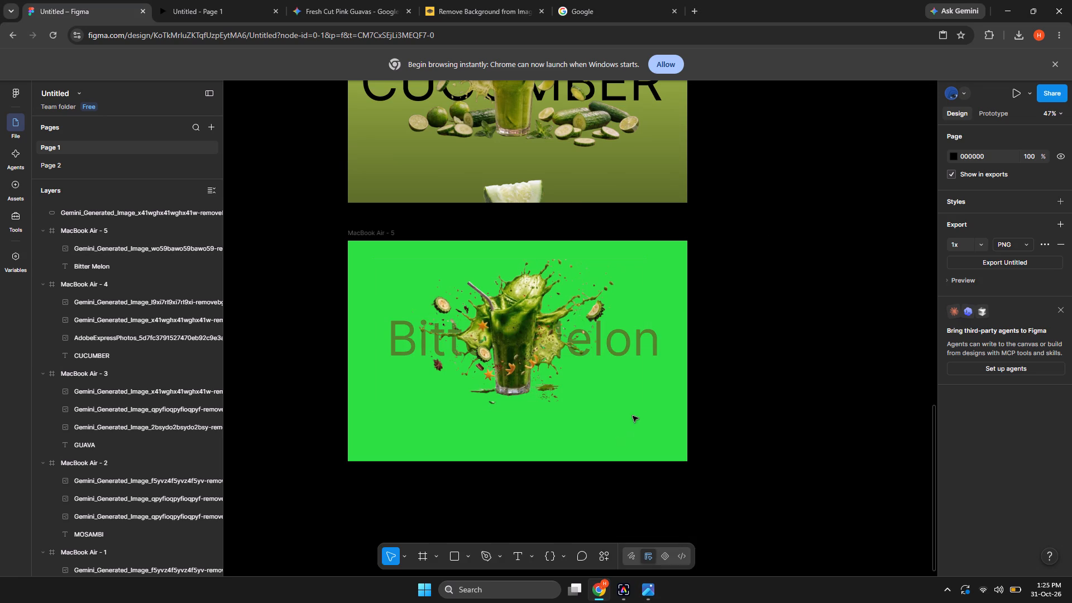
pyautogui.hotkey('ctrl', 'v')
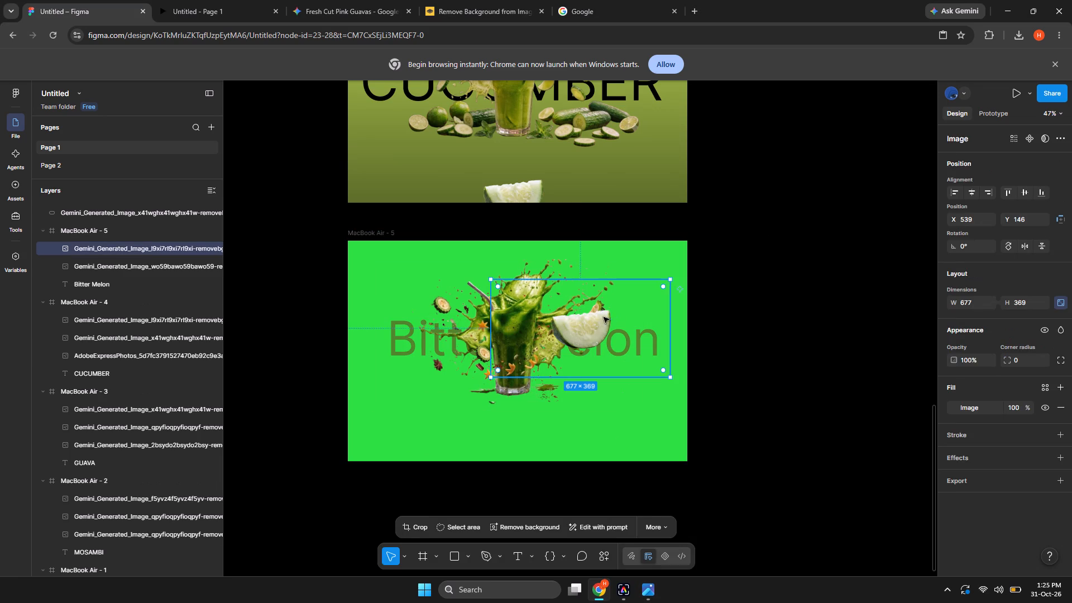
# Move the cucumber slice to the frame's top edge, centred above the juice splash at about X 301, Y -185.
pyautogui.moveTo(593, 333); pyautogui.dragTo(526, 251)
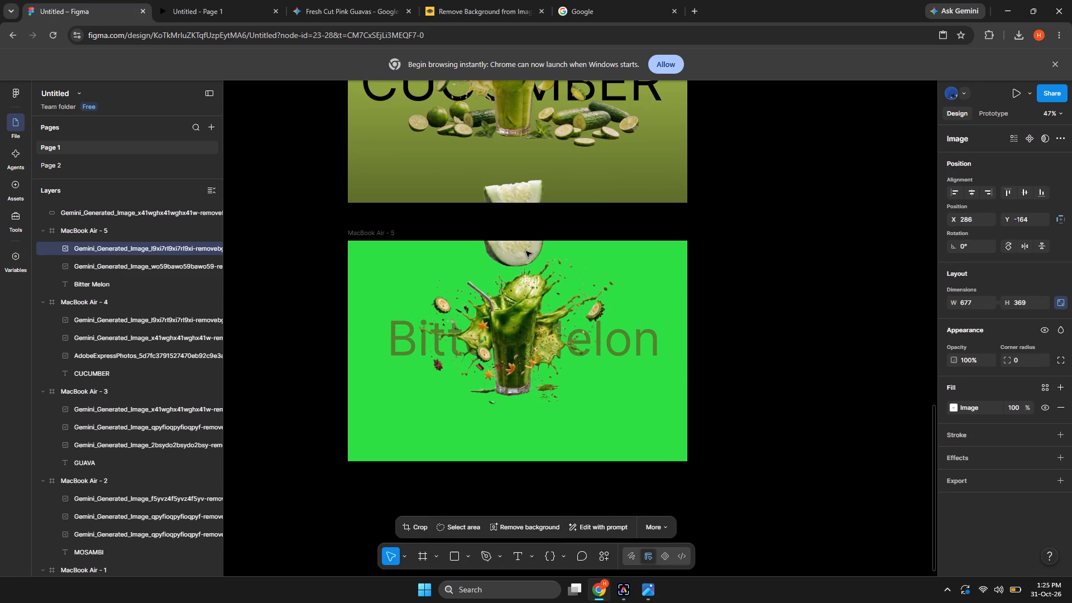
pyautogui.moveTo(526, 251); pyautogui.dragTo(528, 250)
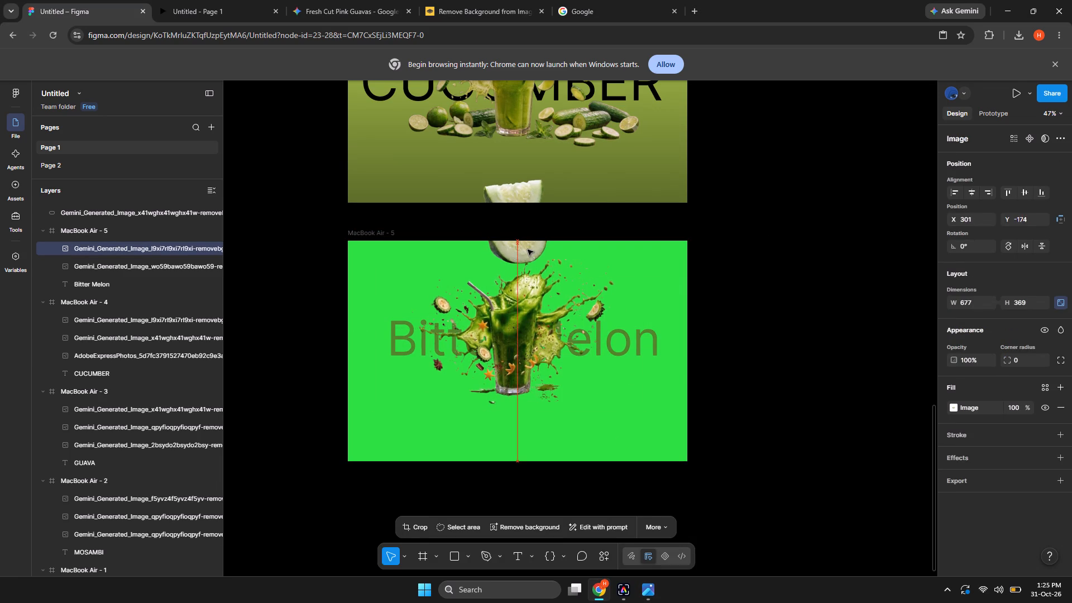
pyautogui.moveTo(528, 250); pyautogui.dragTo(528, 249)
pyautogui.moveTo(528, 249); pyautogui.dragTo(528, 247)
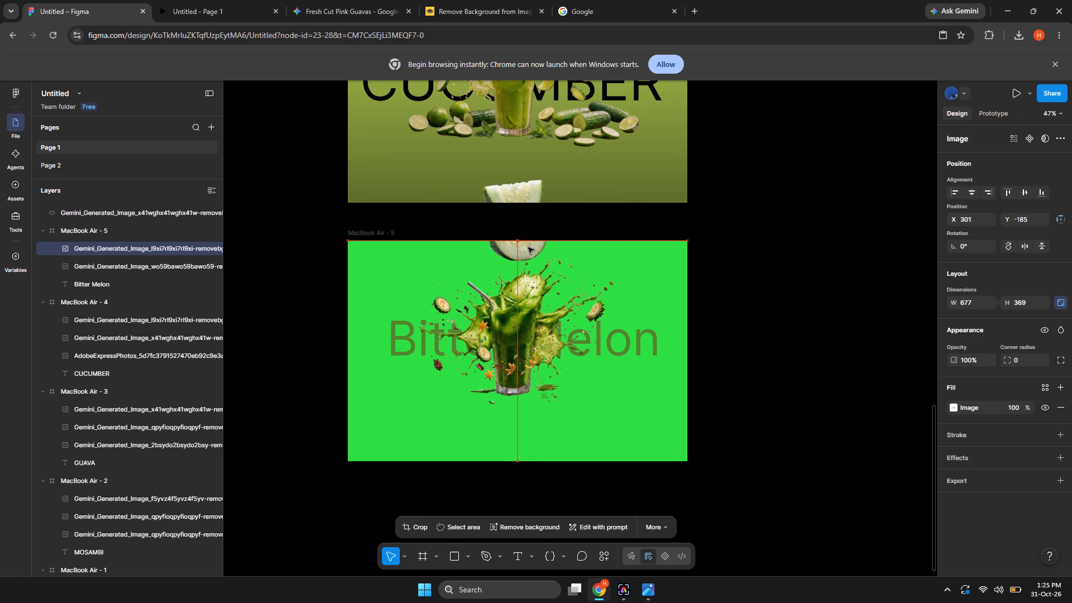
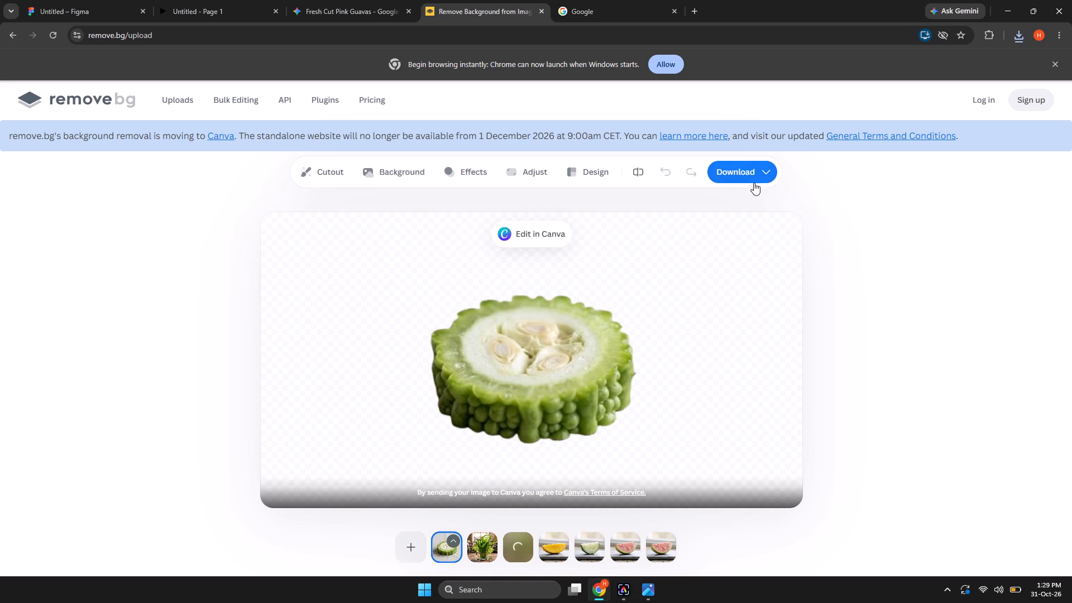
pyautogui.click(754, 181)
pyautogui.click(724, 204)
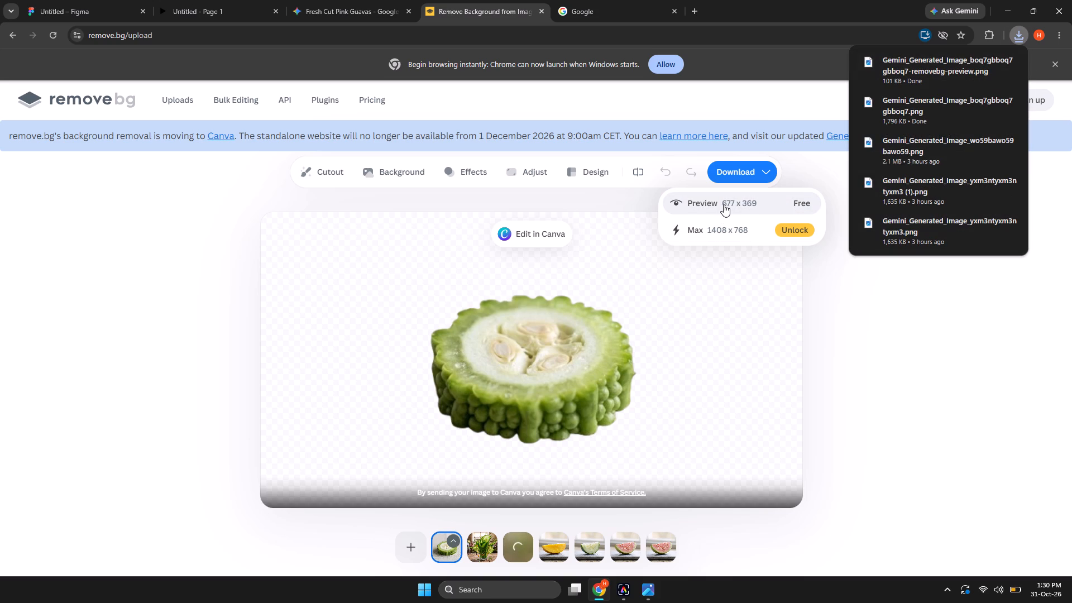
# Open the cut-out bitter melon slice in Photos, copy it, and paste it into the MacBook Air - 5 frame in Figma.
pyautogui.click(907, 64)
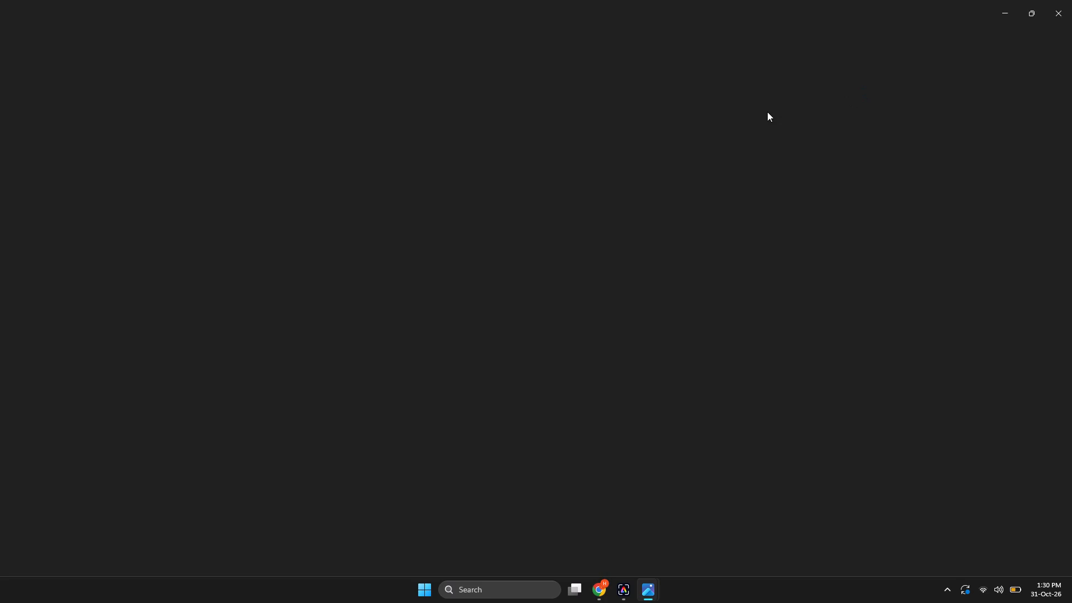
pyautogui.click(662, 154)
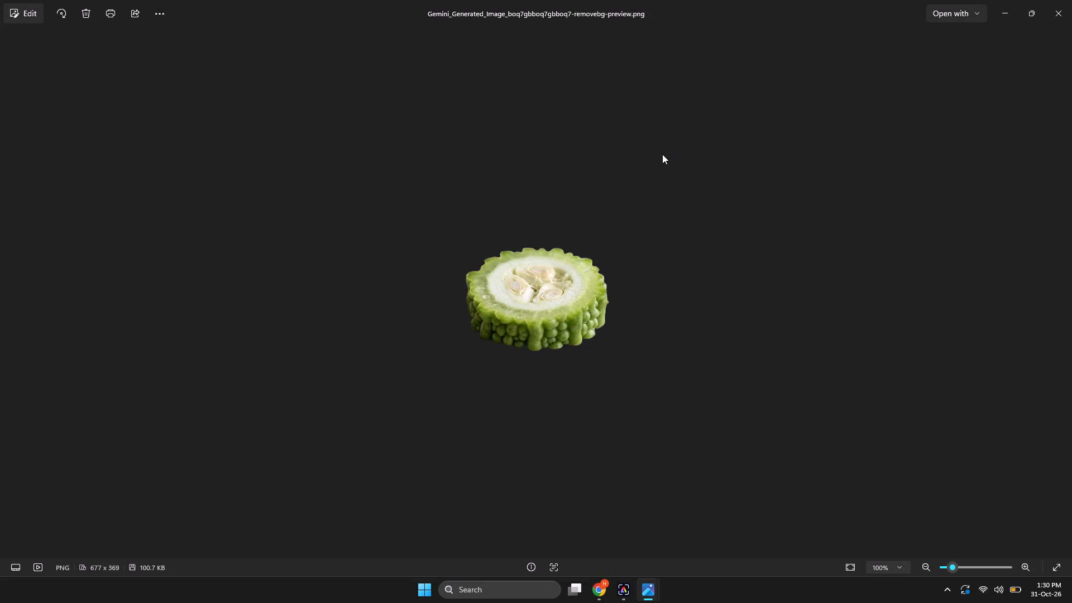
pyautogui.hotkey('ctrl', 'c')
pyautogui.click(997, 12)
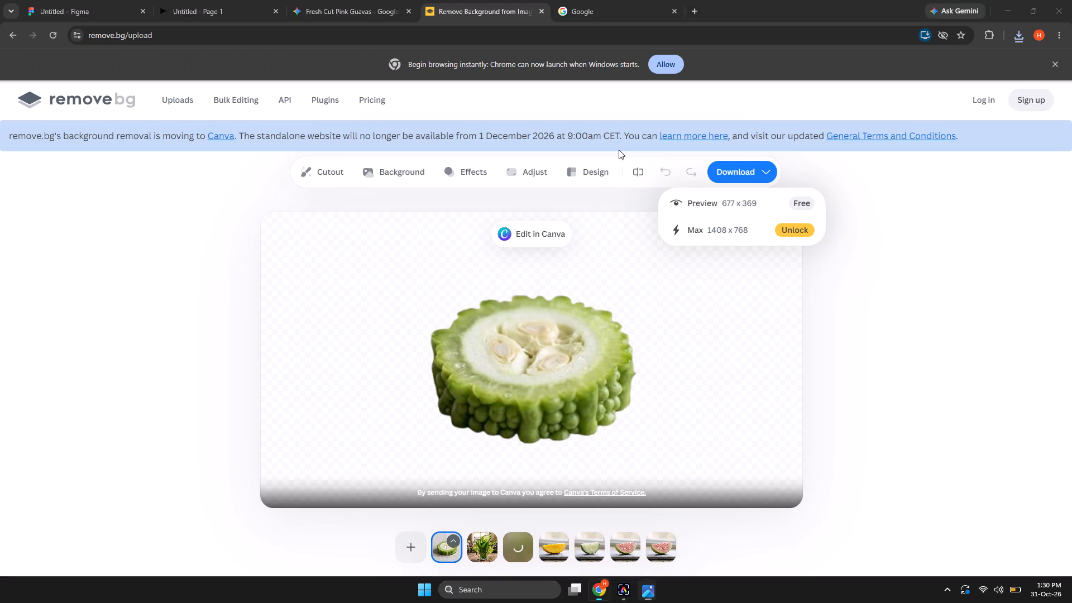
pyautogui.click(176, 0)
pyautogui.click(76, 0)
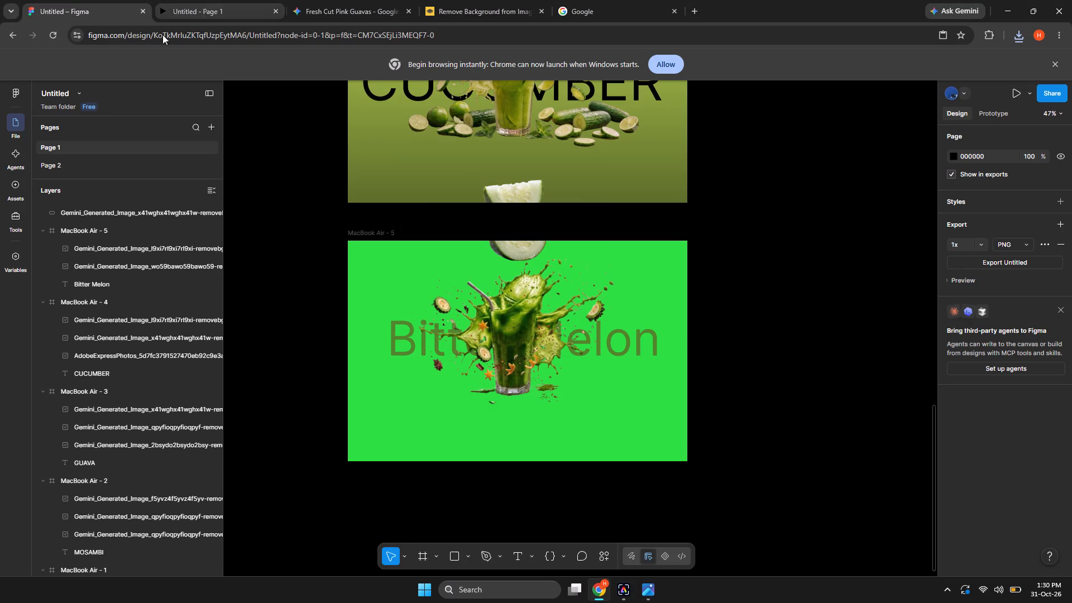
pyautogui.click(564, 434)
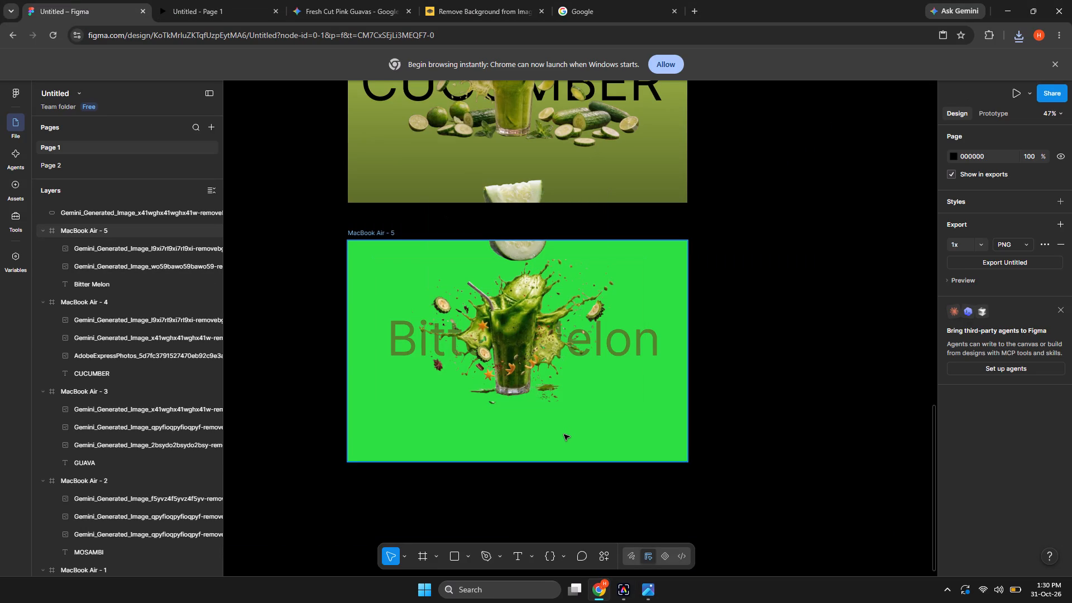
pyautogui.hotkey('ctrl', 'v')
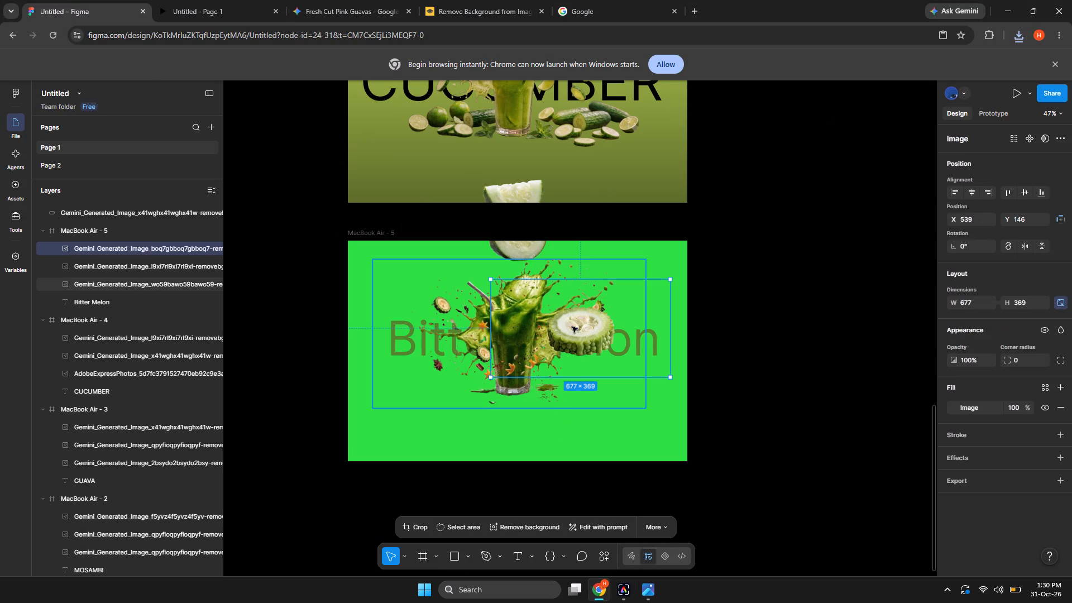
# Move the bitter melon slice to the MacBook Air - 5 frame's bottom edge, clipped by the frame and centred at about X 301, Y 632.
pyautogui.moveTo(581, 338); pyautogui.dragTo(508, 480)
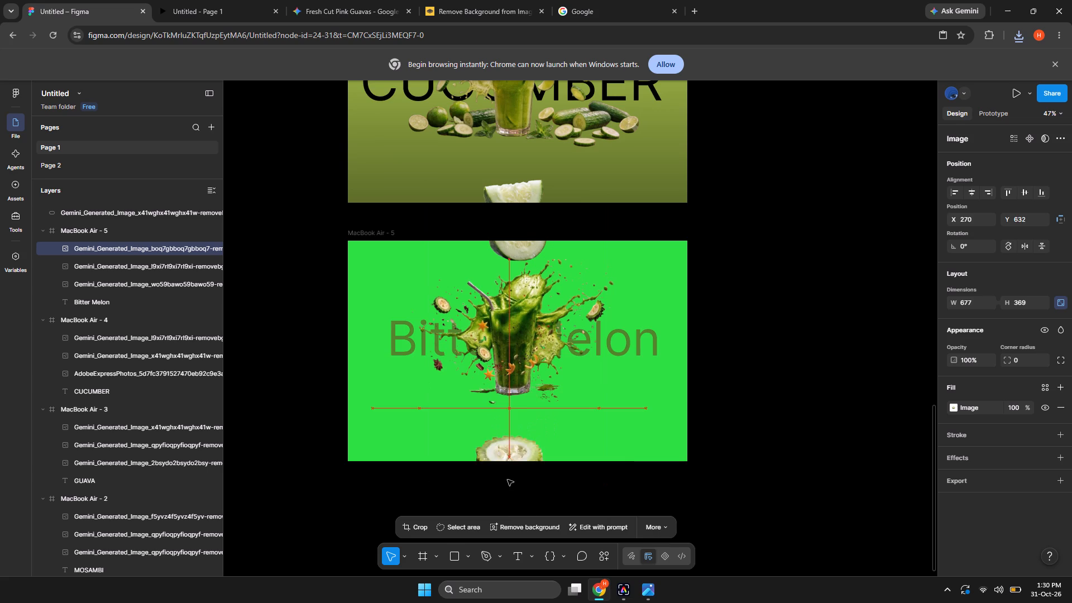
pyautogui.moveTo(508, 480); pyautogui.dragTo(514, 468)
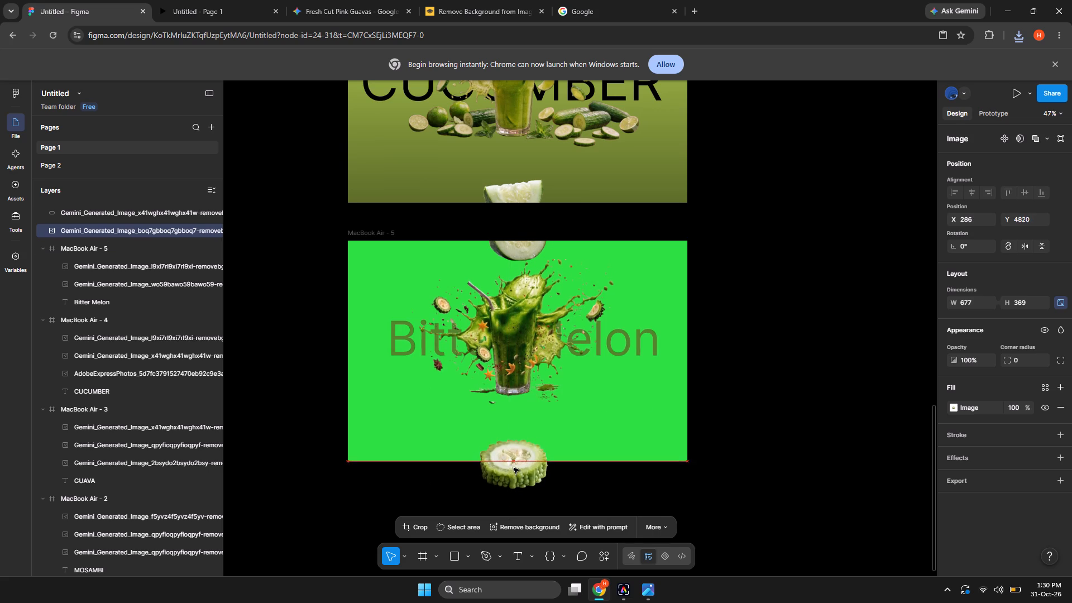
pyautogui.moveTo(514, 468); pyautogui.dragTo(516, 461)
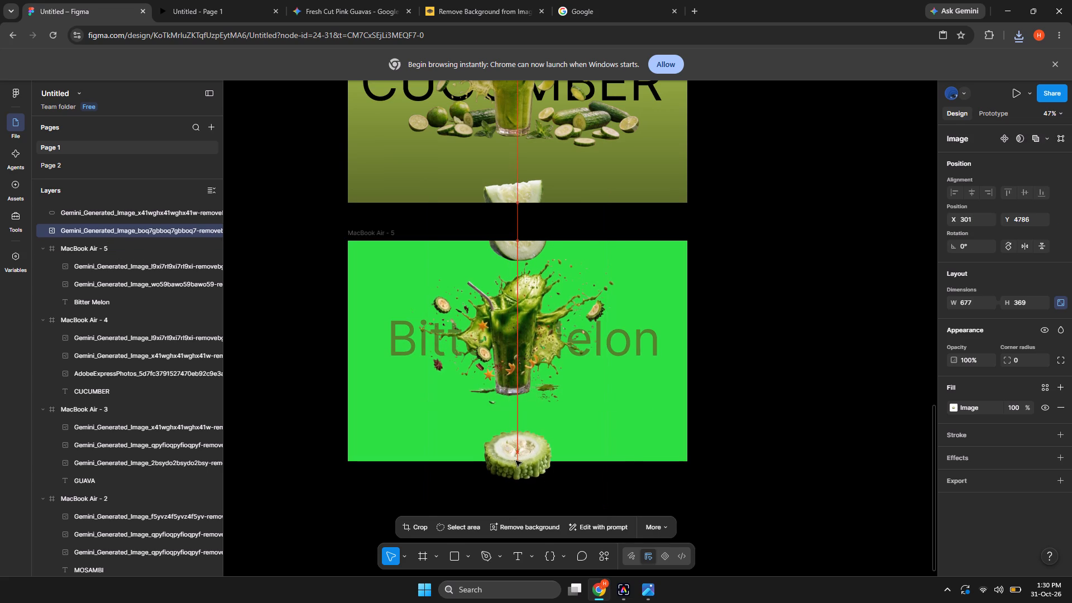
pyautogui.moveTo(516, 461); pyautogui.dragTo(519, 467)
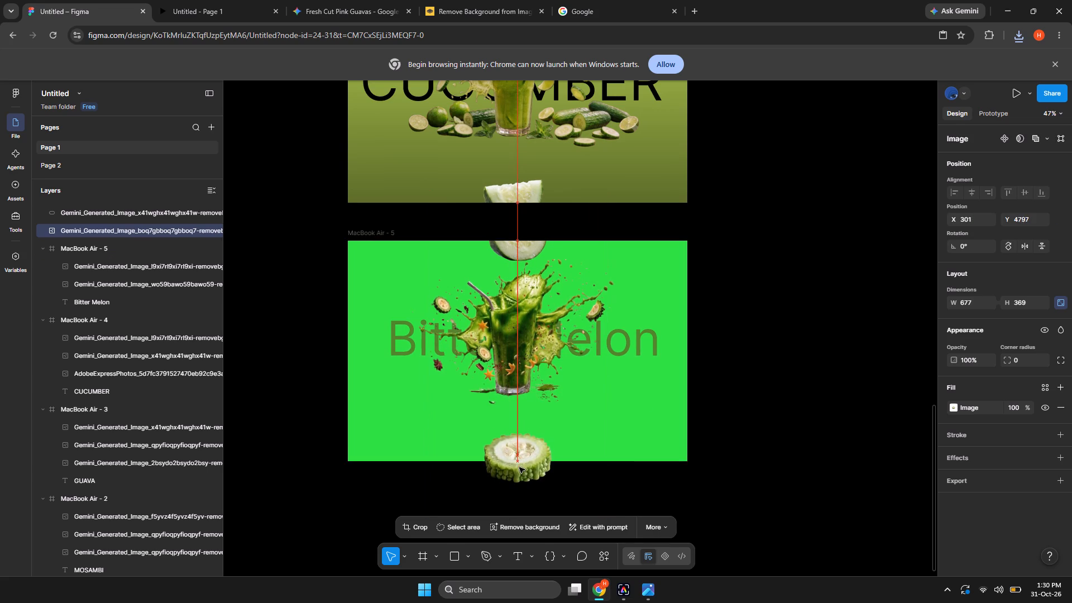
pyautogui.moveTo(519, 467); pyautogui.dragTo(518, 459)
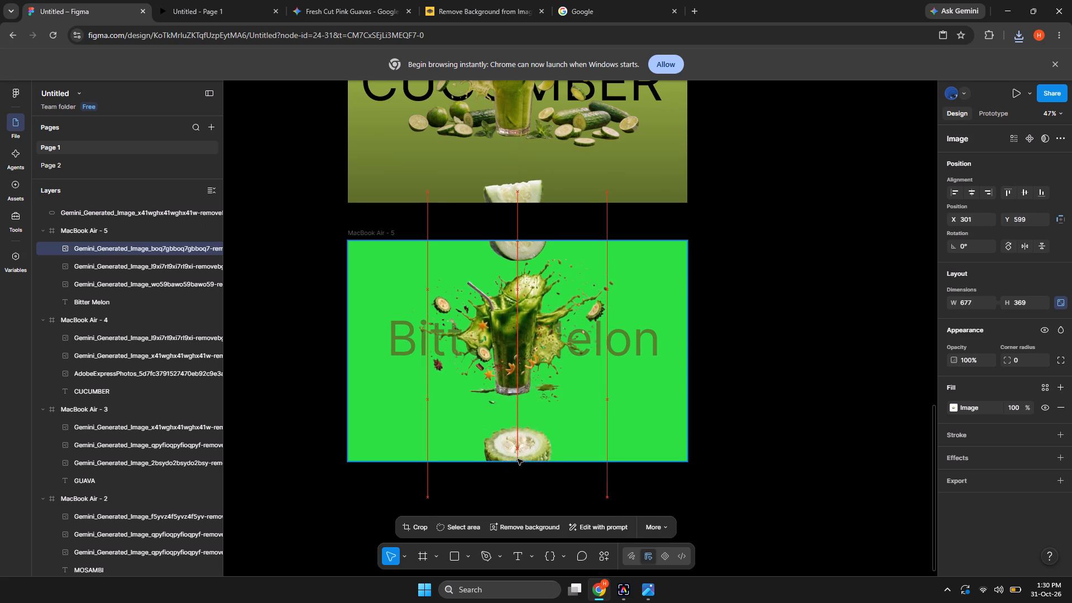
pyautogui.moveTo(518, 459); pyautogui.dragTo(518, 462)
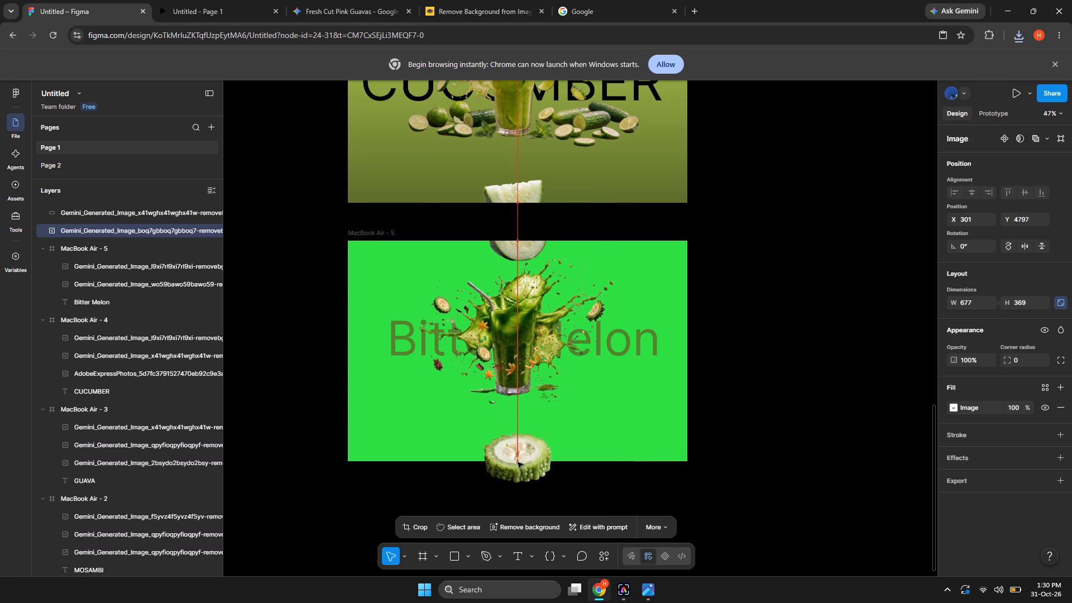
pyautogui.moveTo(518, 462); pyautogui.dragTo(518, 461)
pyautogui.moveTo(518, 461); pyautogui.dragTo(520, 460)
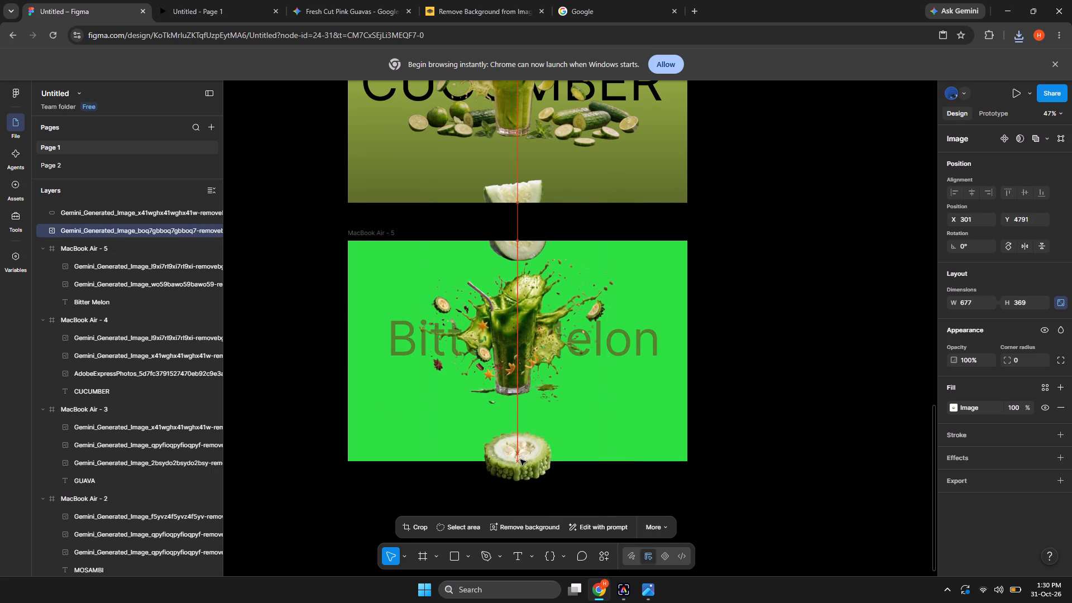
pyautogui.moveTo(520, 460); pyautogui.dragTo(523, 460)
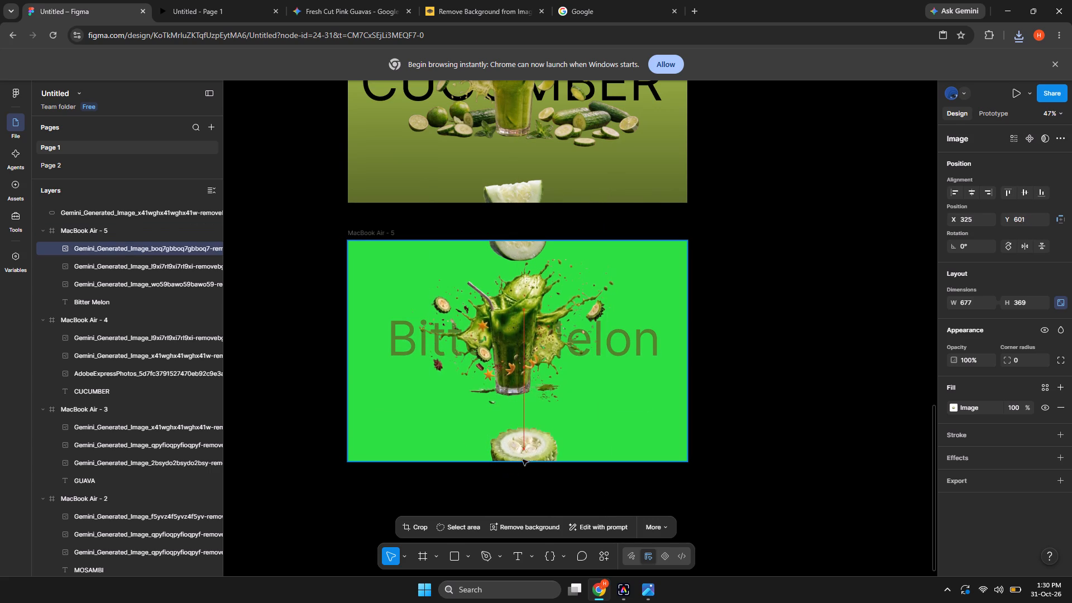
pyautogui.moveTo(523, 460); pyautogui.dragTo(520, 461)
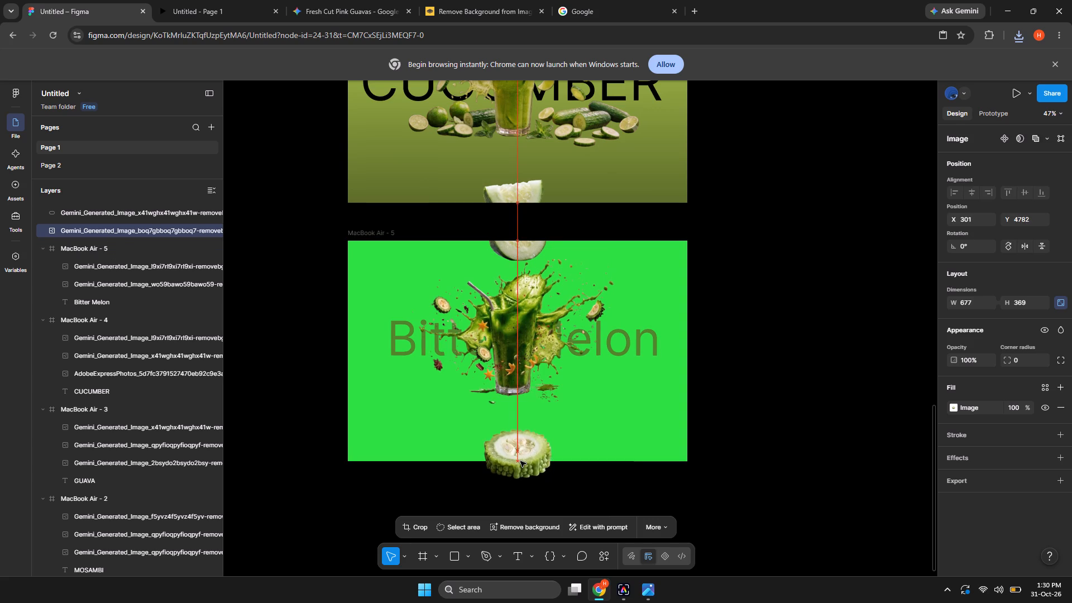
pyautogui.moveTo(520, 461); pyautogui.dragTo(523, 461)
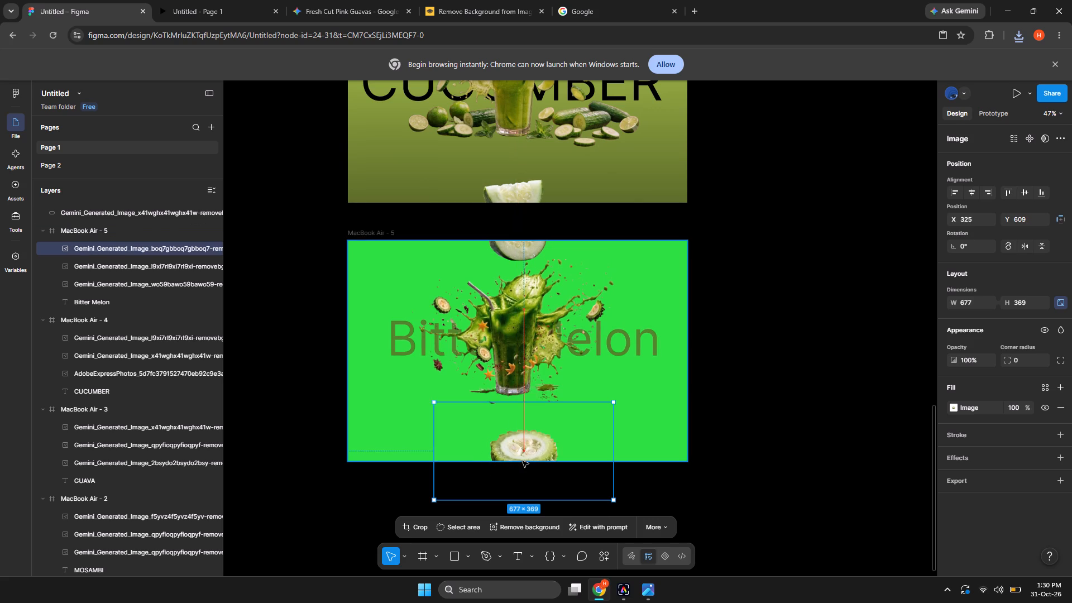
pyautogui.moveTo(523, 461); pyautogui.dragTo(523, 461)
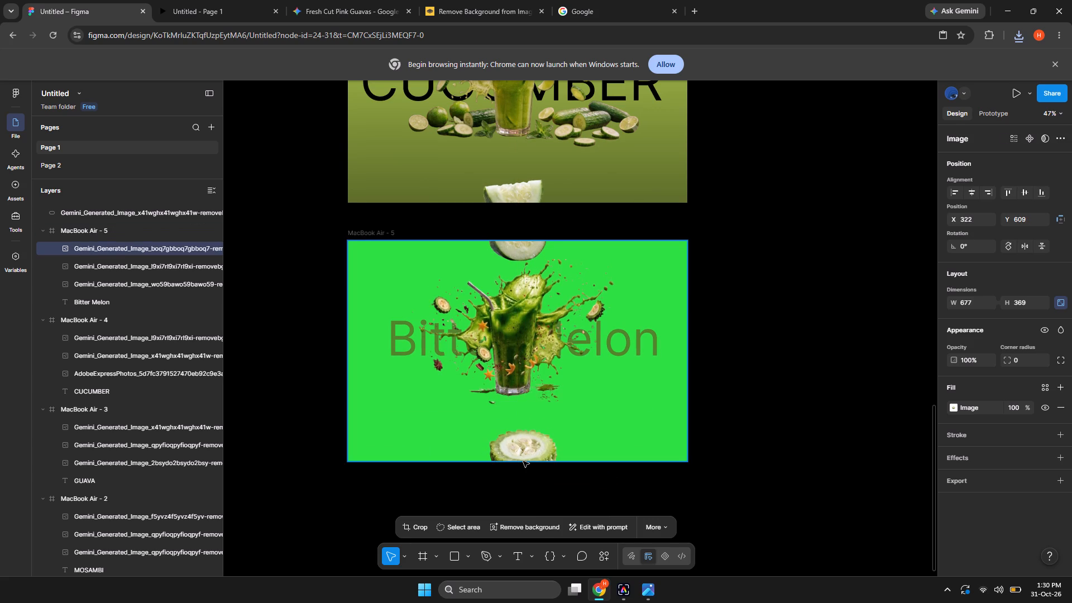
pyautogui.moveTo(523, 461); pyautogui.dragTo(523, 462)
pyautogui.moveTo(523, 462); pyautogui.dragTo(523, 423, button='right')
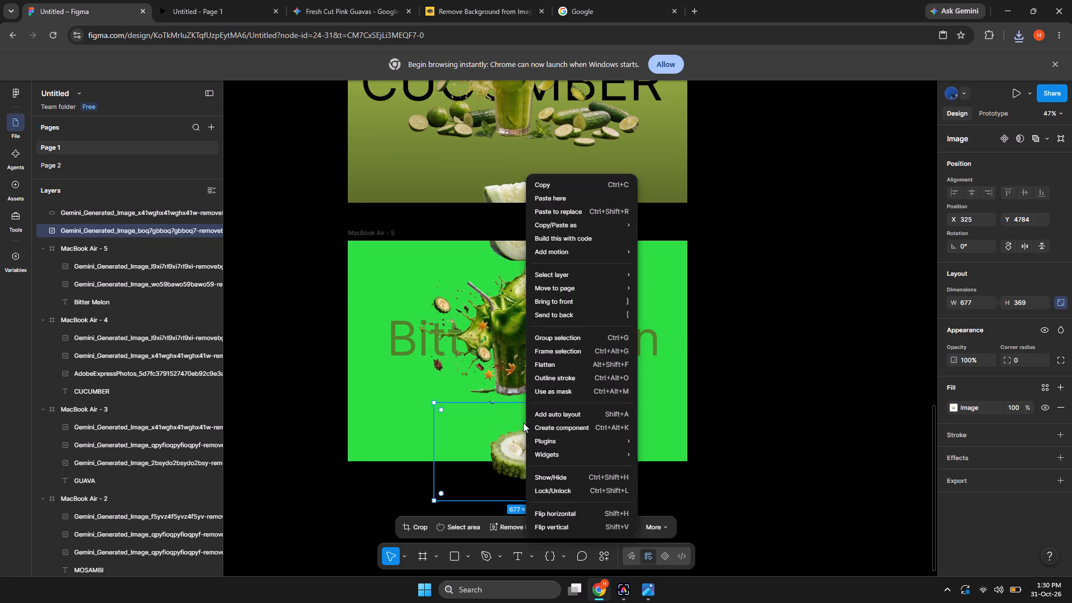
pyautogui.moveTo(523, 423); pyautogui.dragTo(523, 425, button='right')
pyautogui.click(497, 457)
pyautogui.click(741, 453)
pyautogui.moveTo(534, 460); pyautogui.dragTo(525, 473)
pyautogui.moveTo(526, 467); pyautogui.dragTo(530, 438)
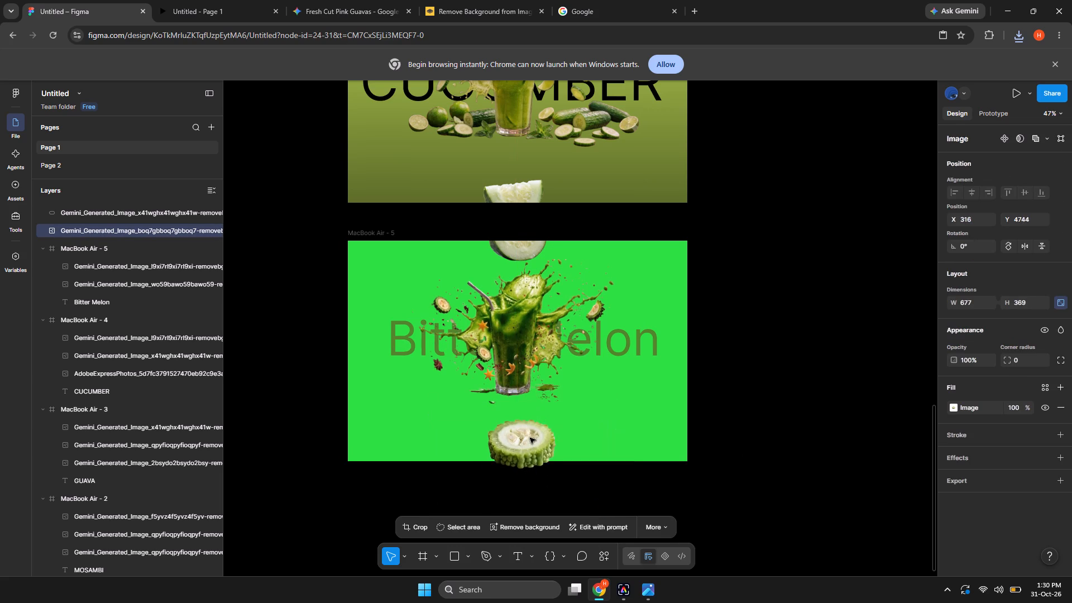
pyautogui.moveTo(530, 438); pyautogui.dragTo(535, 451)
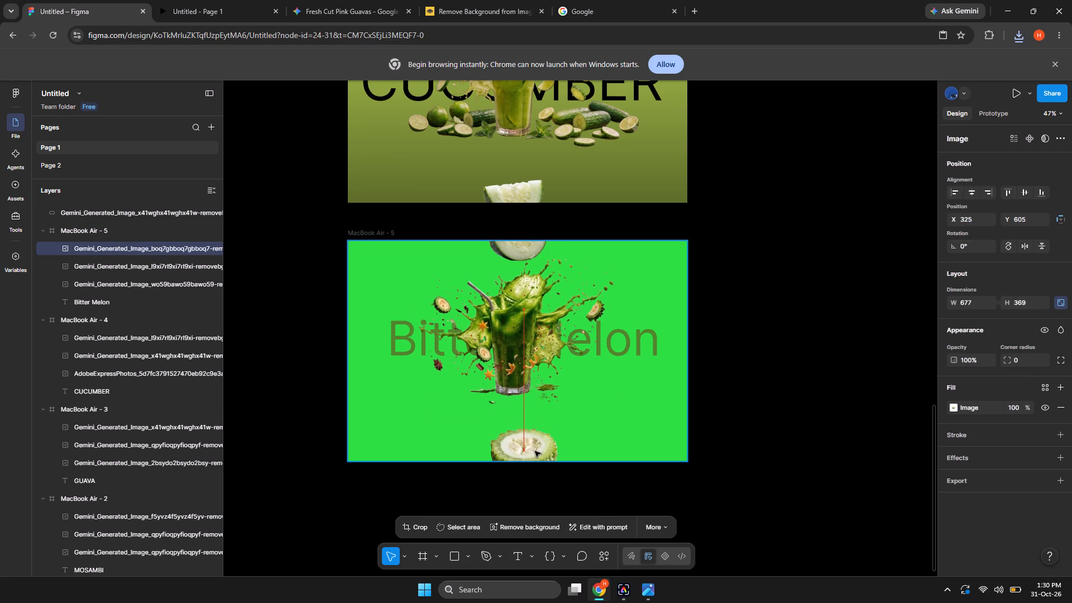
pyautogui.moveTo(535, 451); pyautogui.dragTo(532, 457)
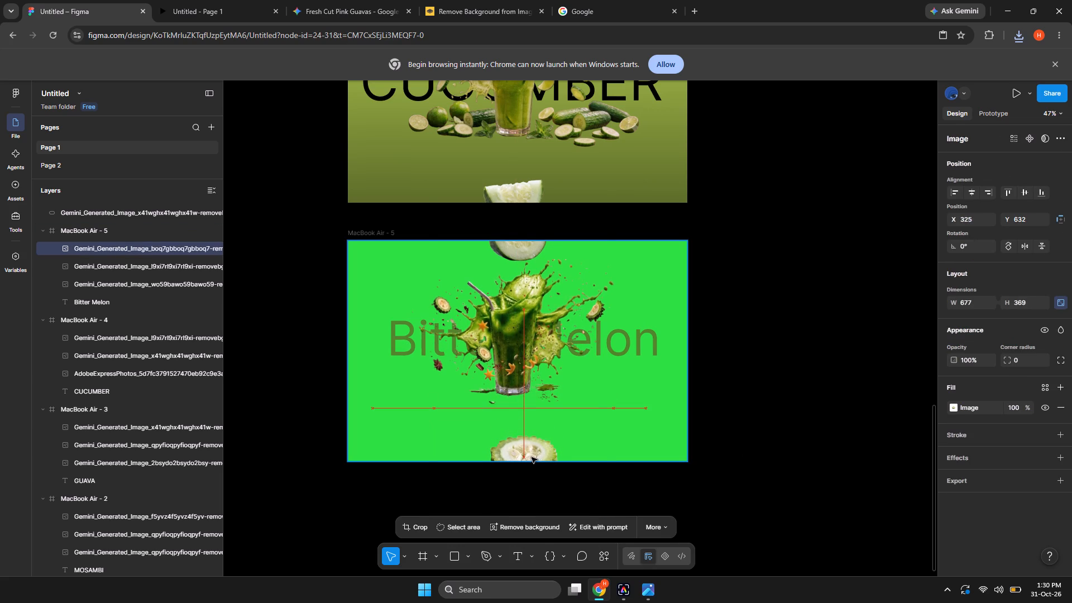
pyautogui.moveTo(532, 457); pyautogui.dragTo(526, 456)
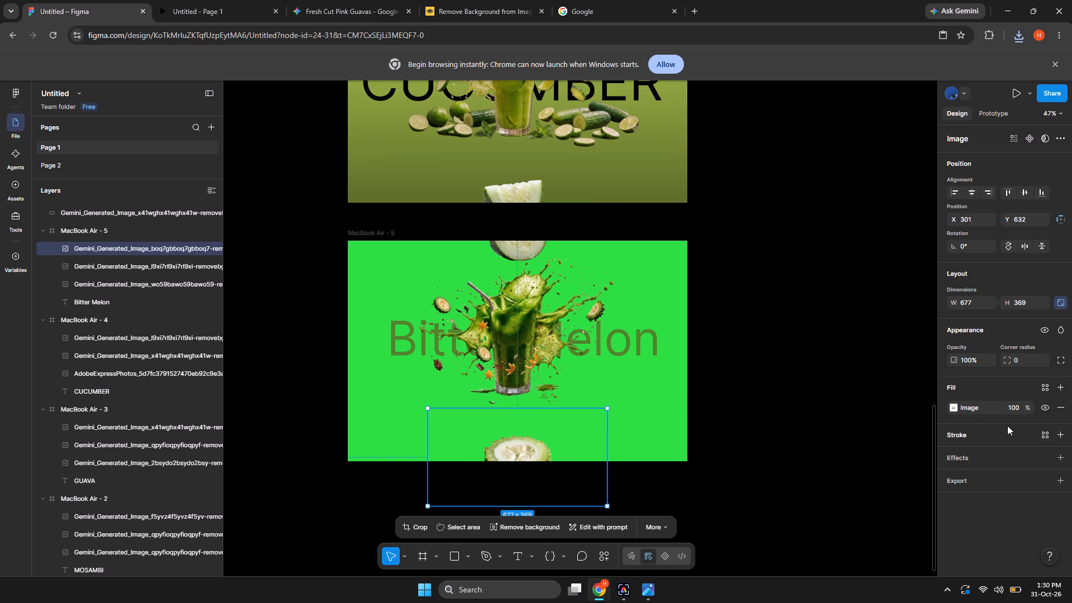
pyautogui.click(859, 441)
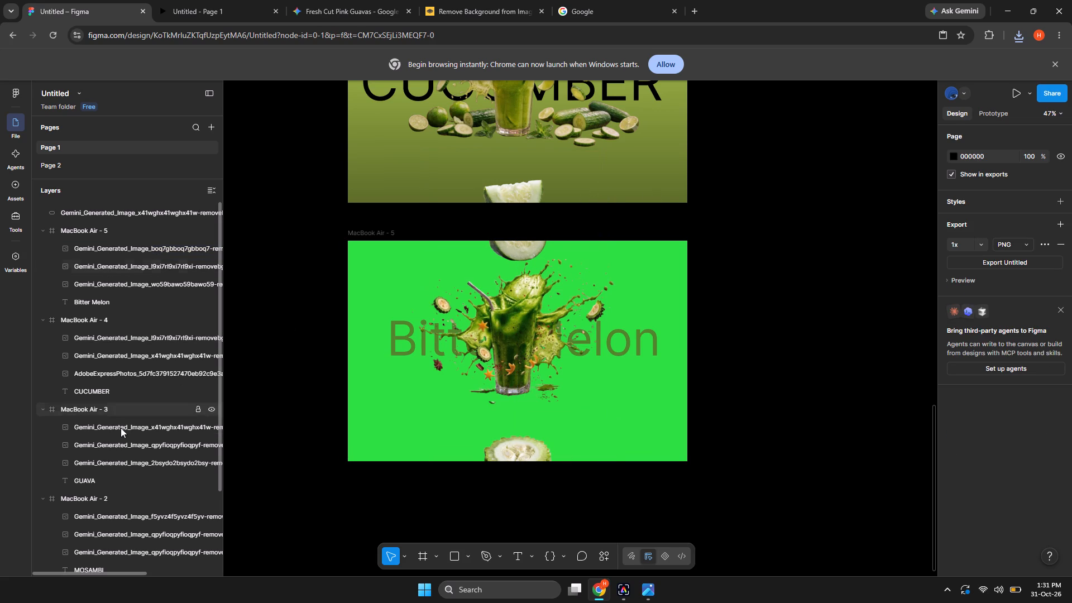
# Check the prototype scroll overflow setting of the MacBook Air - 4 frame.
pyautogui.click(103, 320)
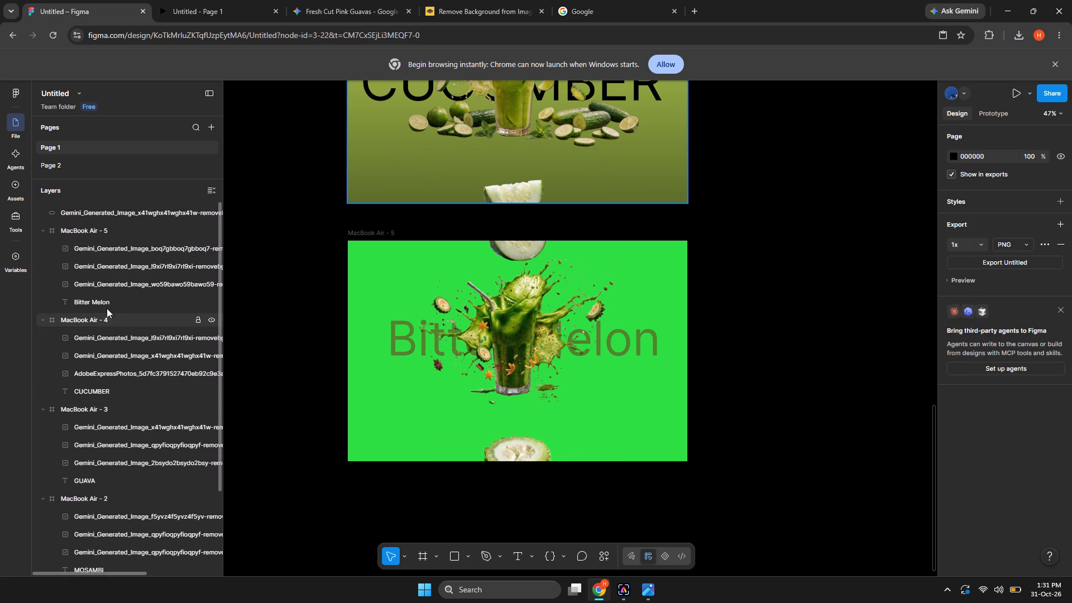
pyautogui.click(125, 236)
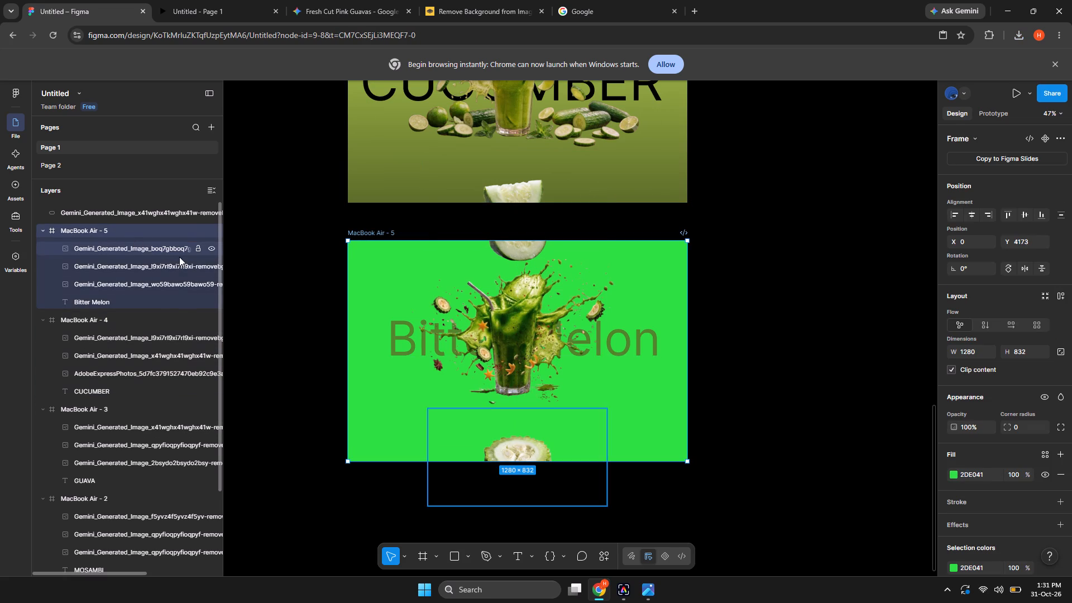
pyautogui.click(124, 314)
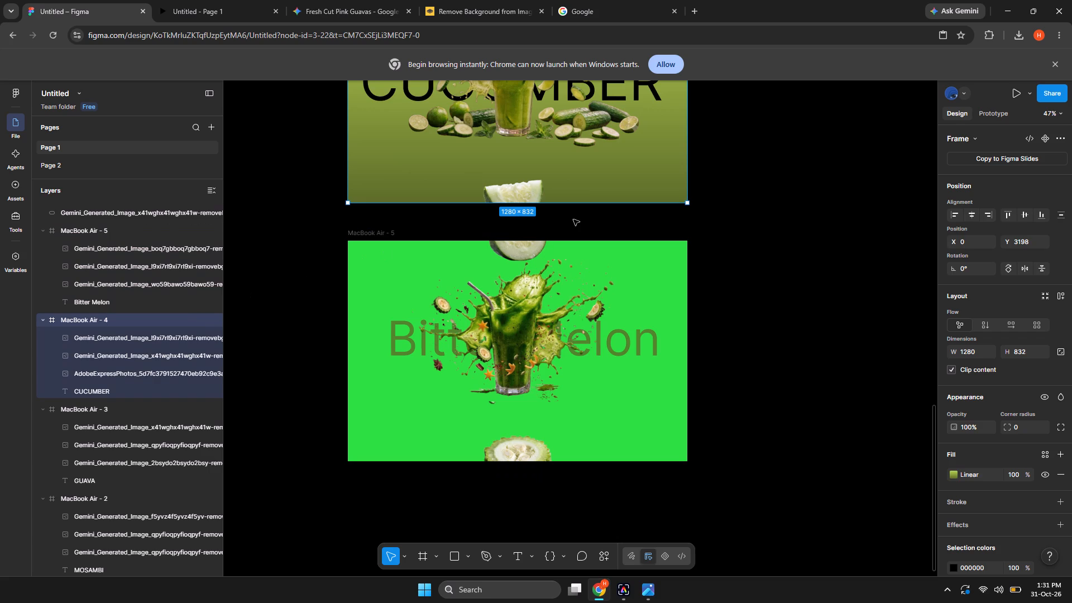
pyautogui.click(1001, 117)
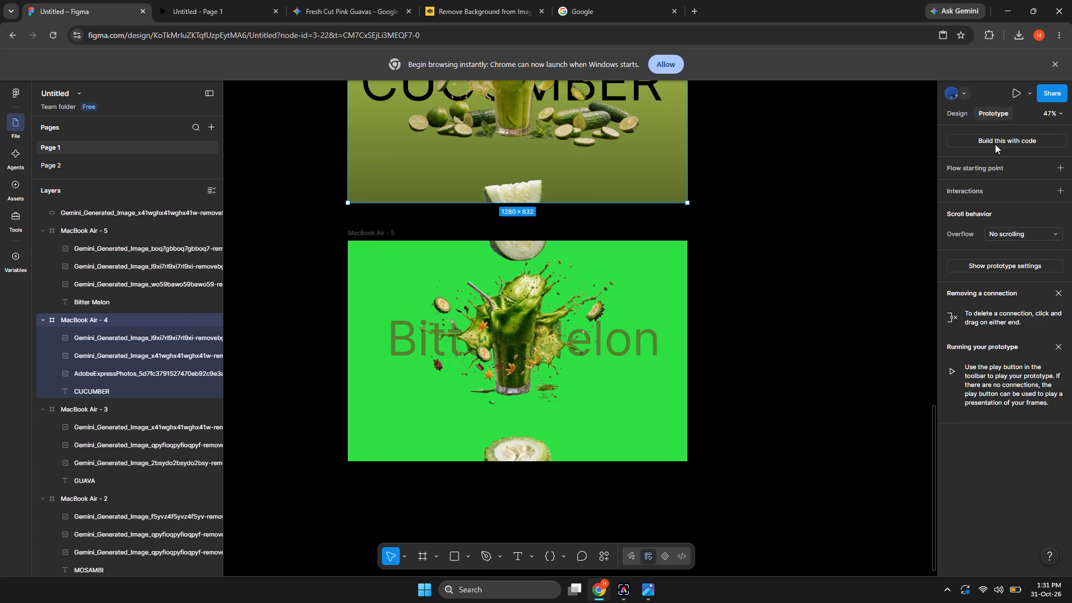
pyautogui.click(1032, 235)
pyautogui.click(877, 250)
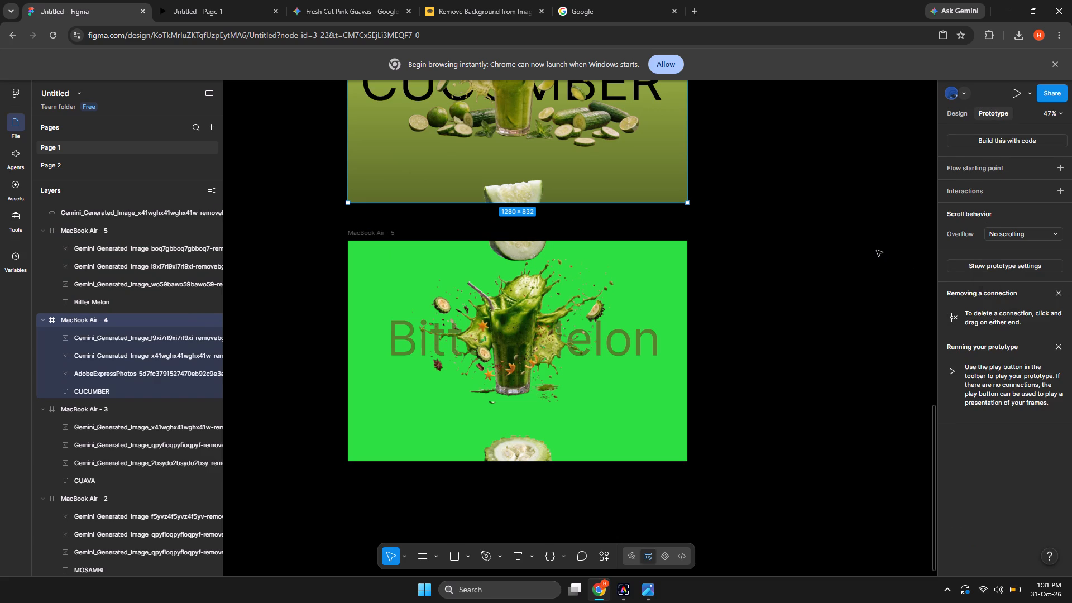
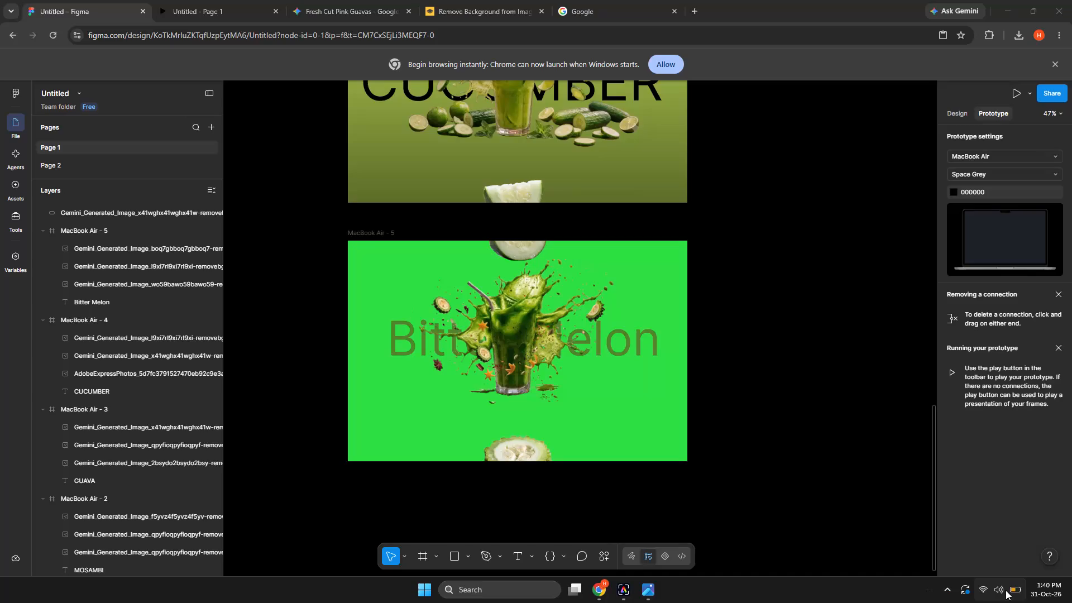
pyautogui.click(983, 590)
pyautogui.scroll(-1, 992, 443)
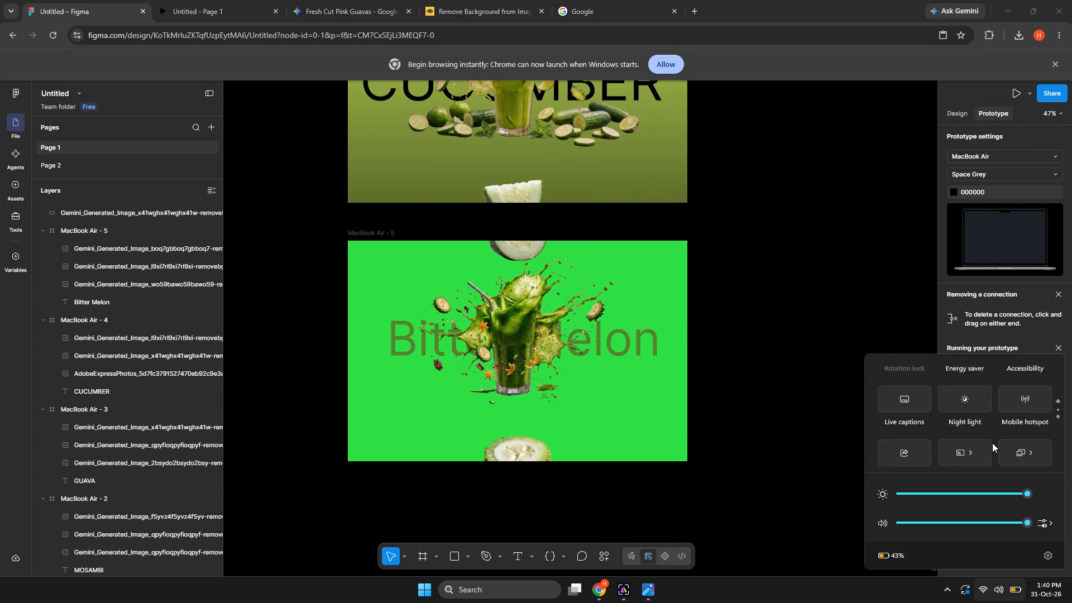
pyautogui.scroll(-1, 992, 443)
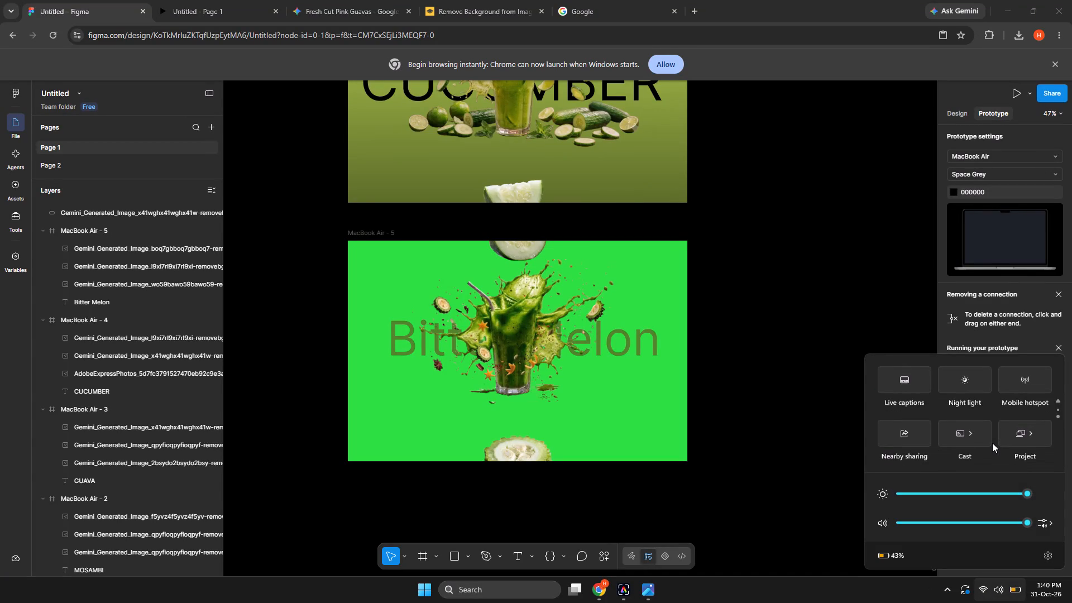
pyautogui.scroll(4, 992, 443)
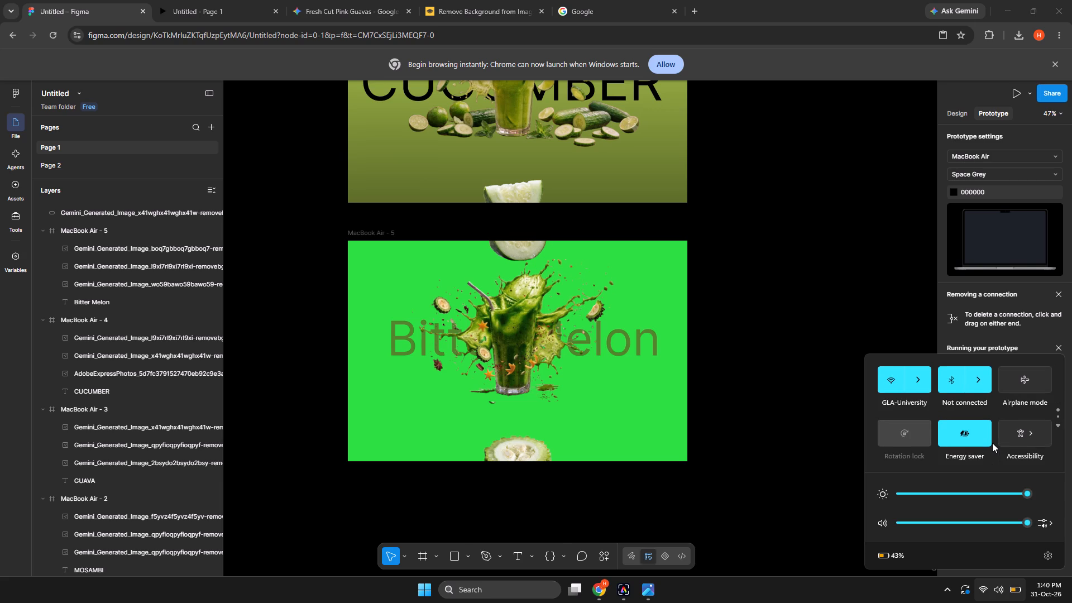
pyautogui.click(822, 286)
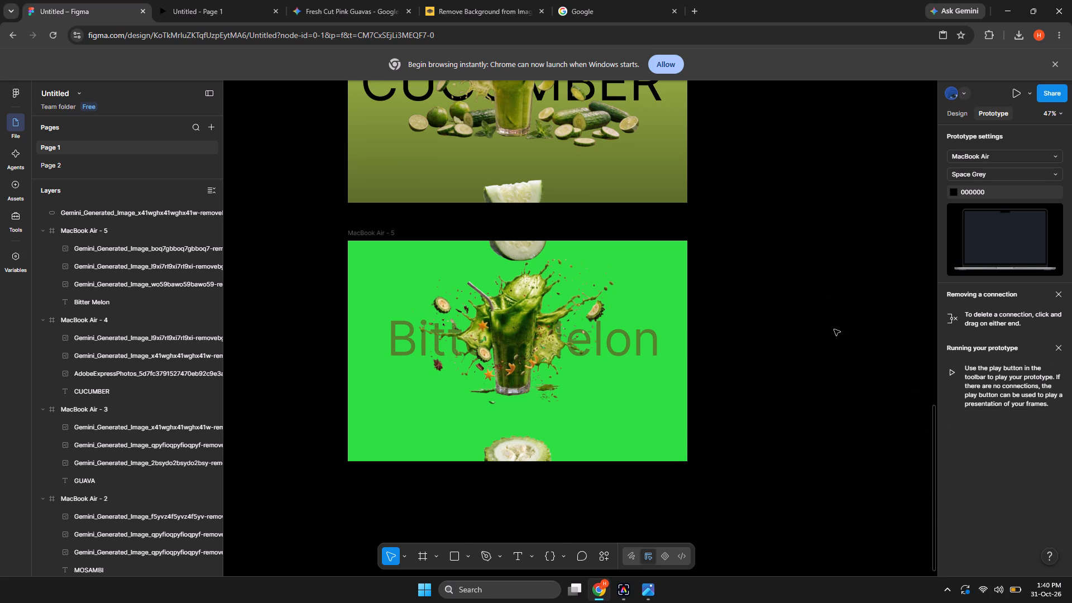
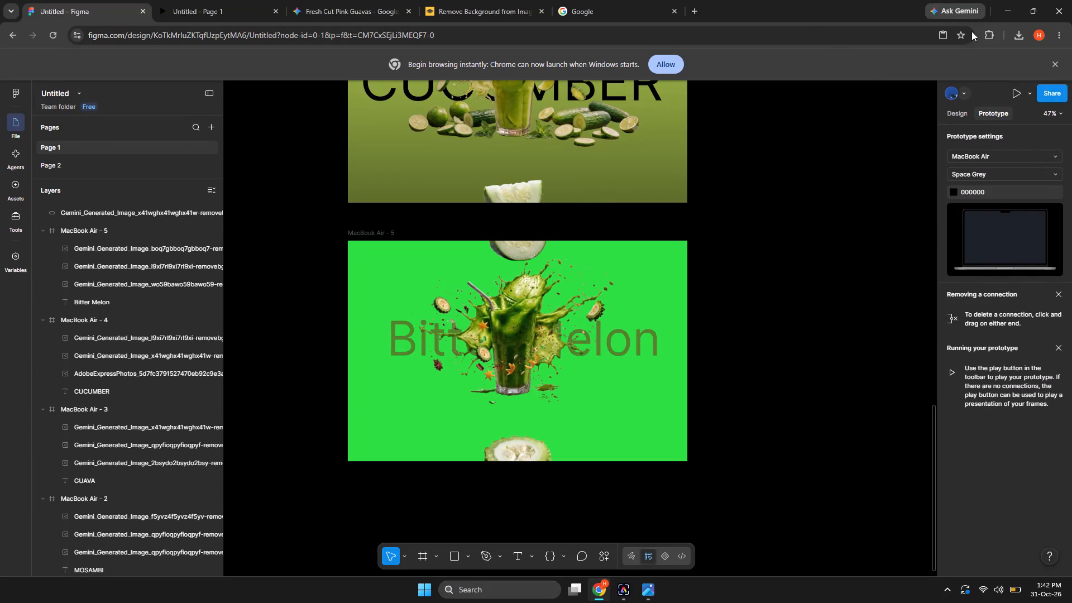
# Open the running prototype and step back and forth through the Mango to Bitter Melon frames to check their transitions.
pyautogui.click(173, 4)
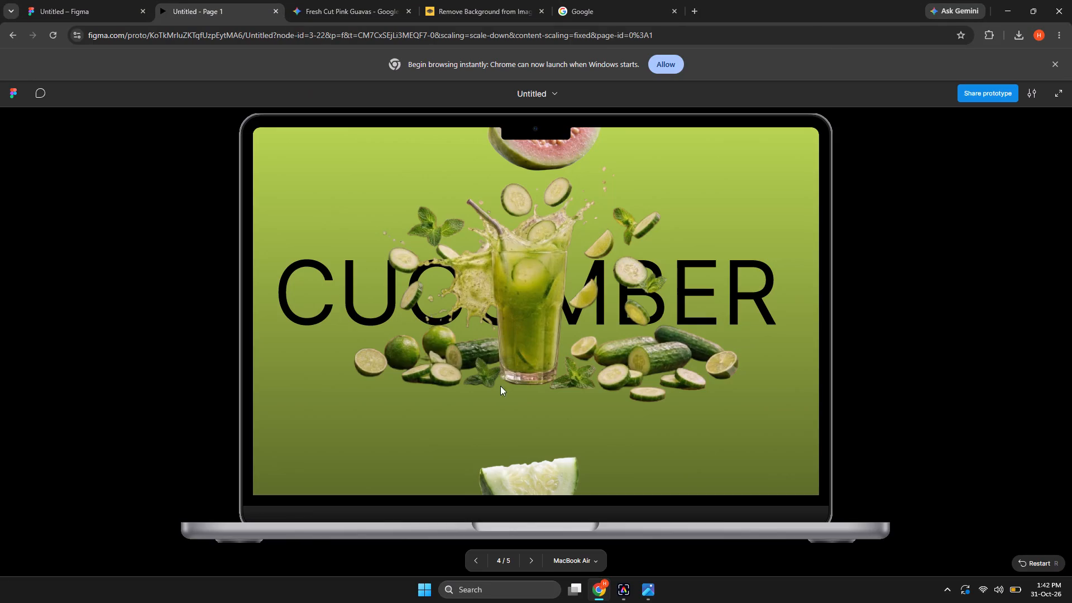
pyautogui.click(510, 393)
pyautogui.press('Right')
pyautogui.press('Right')
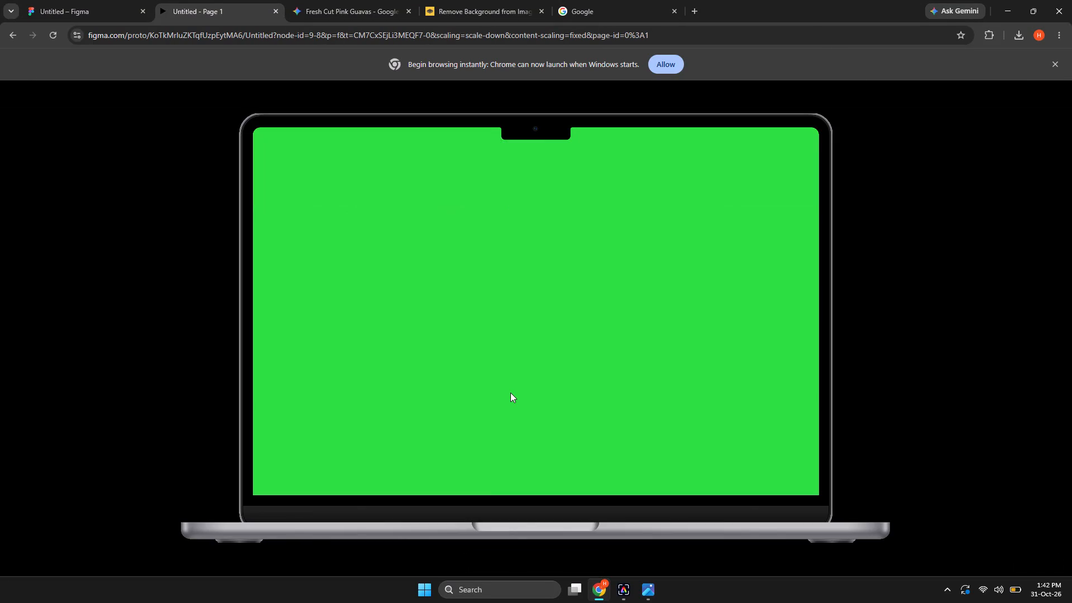
pyautogui.press('Left')
pyautogui.press('Left')
pyautogui.press('Left')
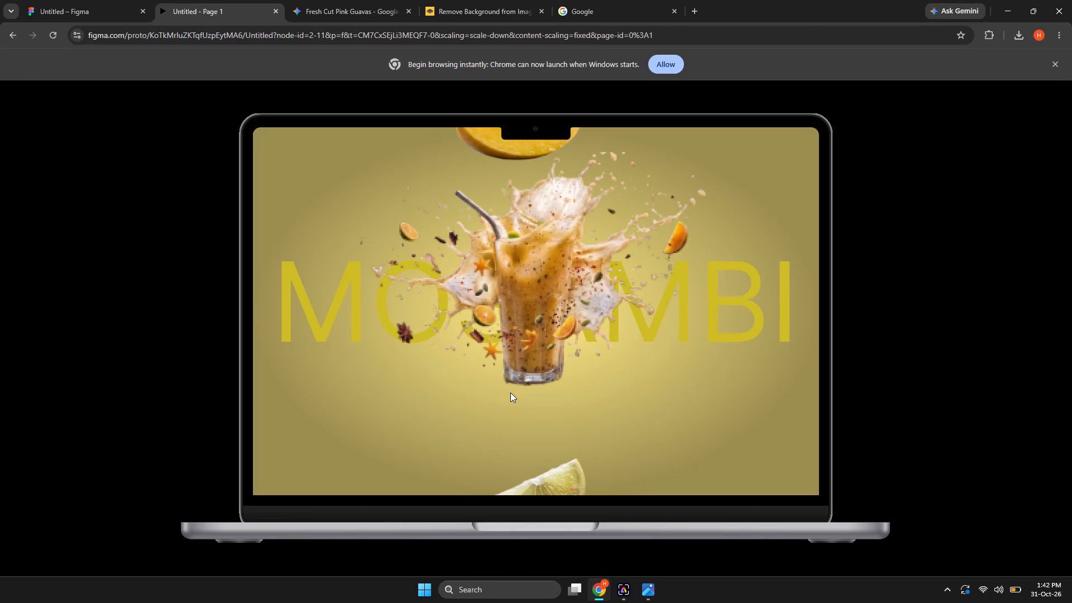
pyautogui.press('Left')
pyautogui.press('Right')
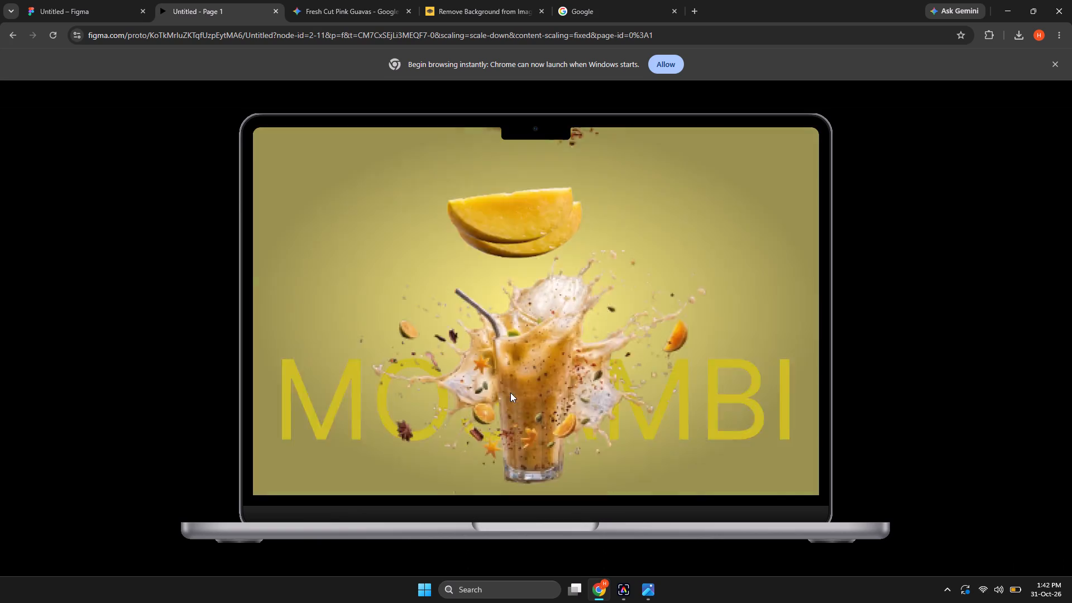
pyautogui.press('Right')
pyautogui.press('Right')
pyautogui.press('Right')
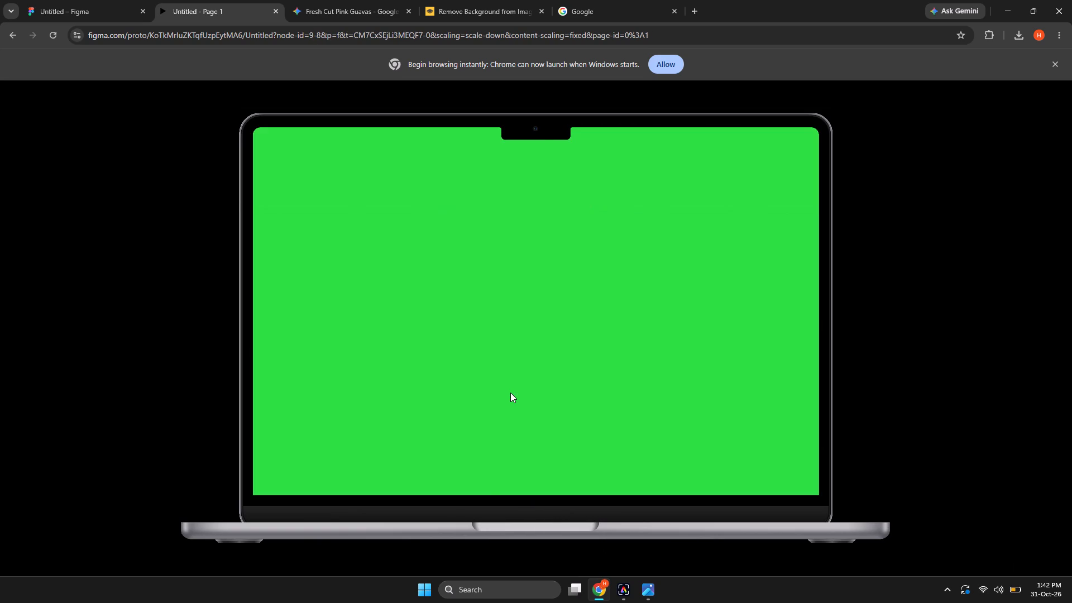
pyautogui.press('Left')
pyautogui.press('Left')
pyautogui.press('Left')
pyautogui.press('Left')
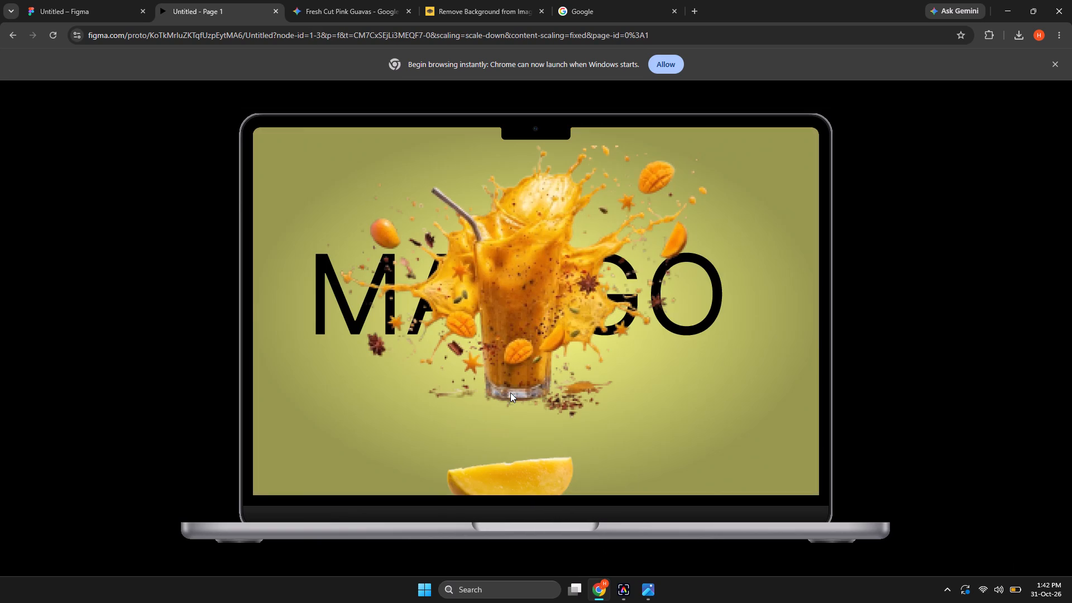
# Test up and down navigation on the prototype's Mango and Cucumber frames, and advance to the Bitter Melon frame.
pyautogui.press('Down')
pyautogui.press('Down')
pyautogui.press('Down')
pyautogui.press('Up')
pyautogui.press('Left')
pyautogui.press('Down')
pyautogui.press('Up')
pyautogui.press('Up')
pyautogui.press('Right')
pyautogui.press('Right')
pyautogui.press('Right')
pyautogui.press('Down')
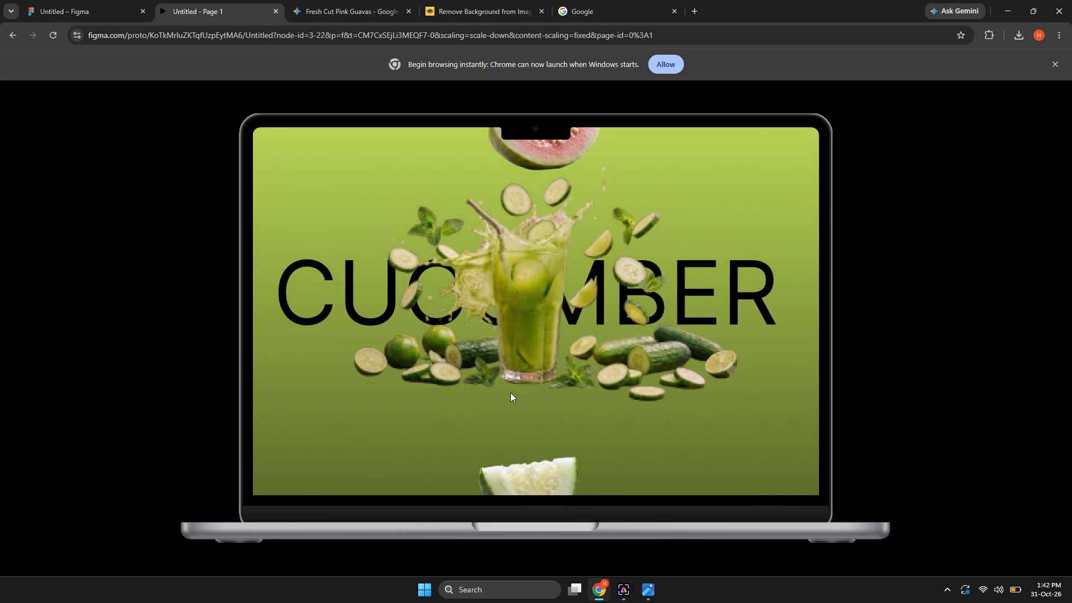
pyautogui.press('Down')
pyautogui.press('Up')
pyautogui.press('Up')
pyautogui.press('Up')
pyautogui.press('Up')
pyautogui.press('Down')
pyautogui.press('Down')
pyautogui.press('Down')
pyautogui.press('Right')
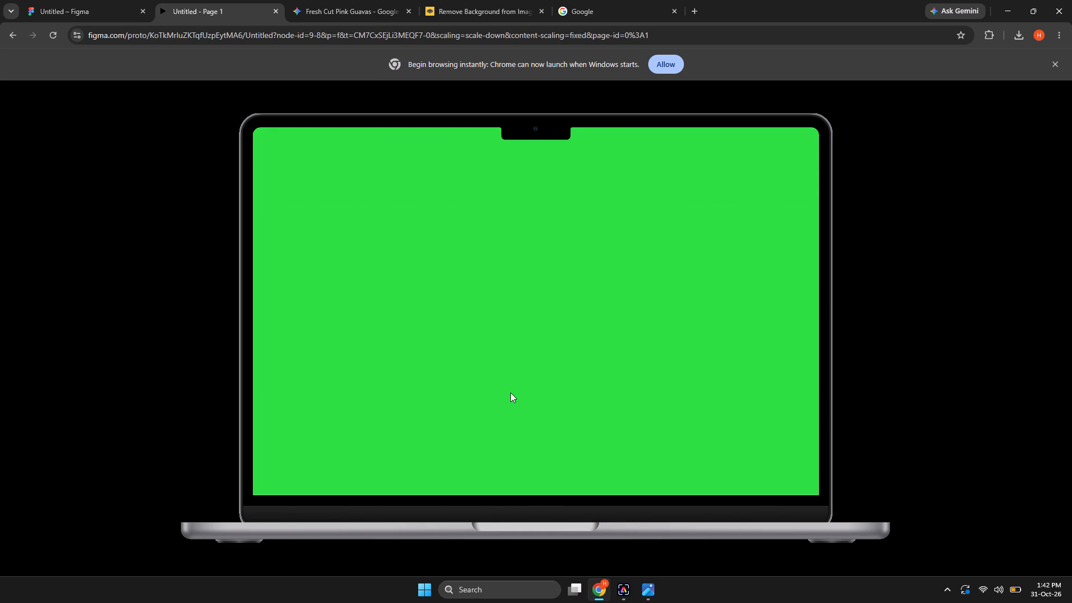
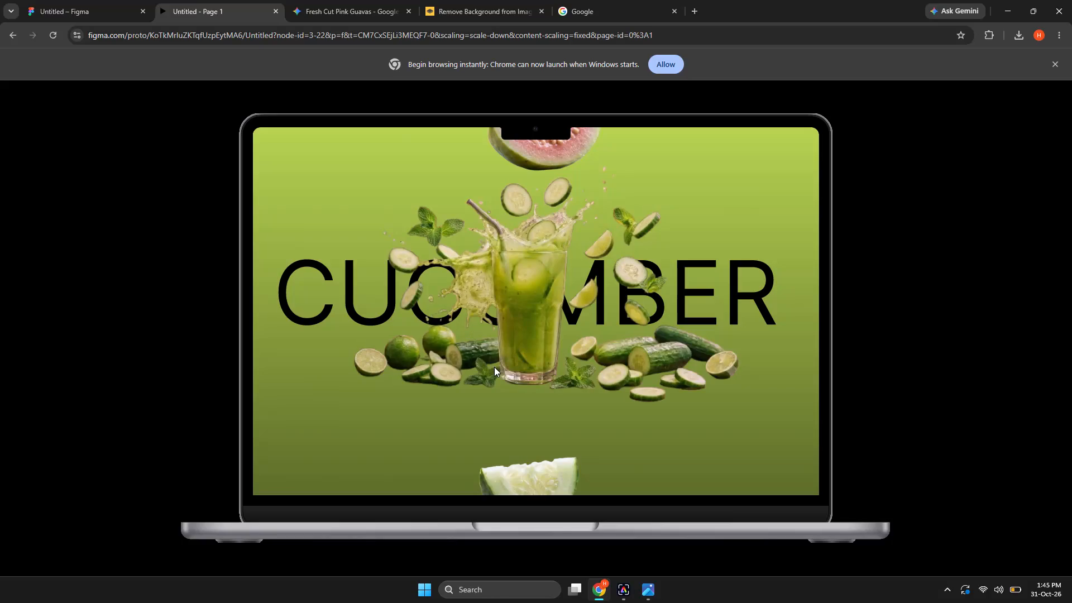
# Step the running prototype back from the Cucumber frame to the Mosambi frame to check the backward transitions.
pyautogui.press('Left')
pyautogui.press('Left')
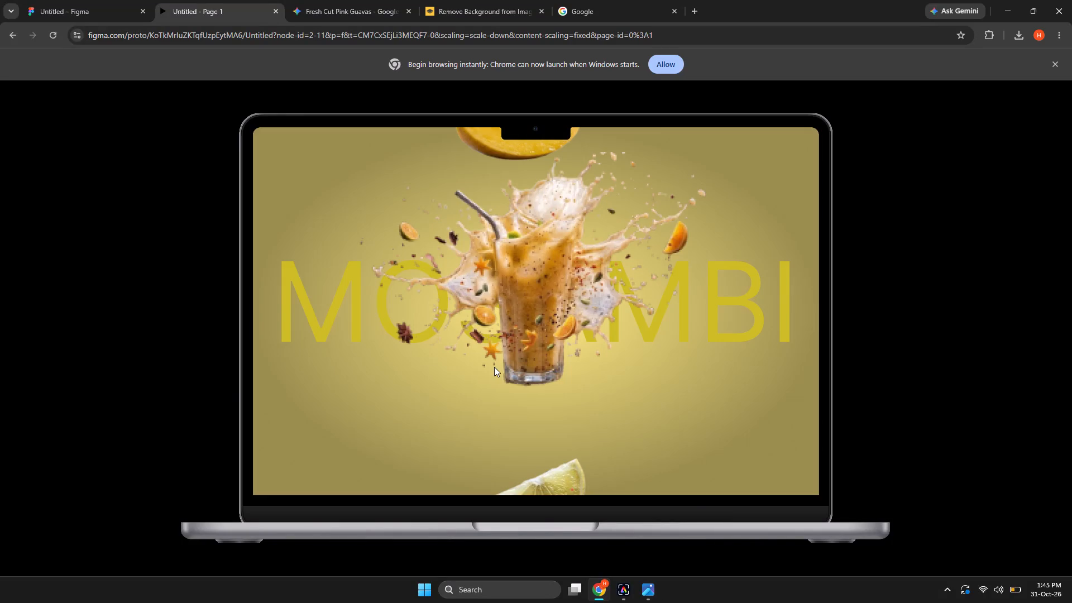
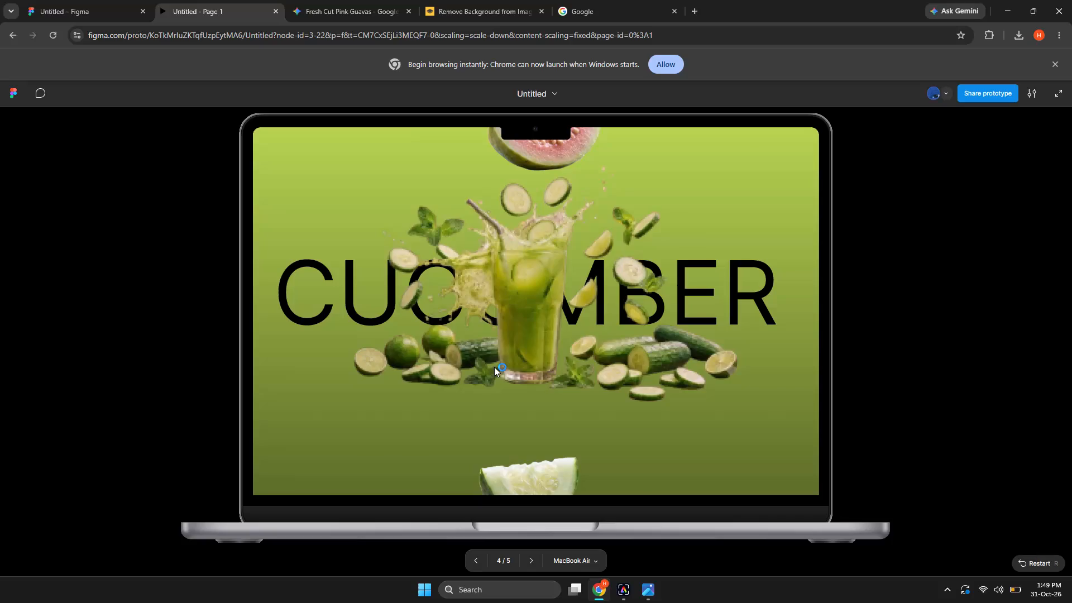
# Step the running prototype back two frames, from the Cucumber frame to the Mosambi frame, to view the backward transitions.
pyautogui.press('Left')
pyautogui.press('Left')
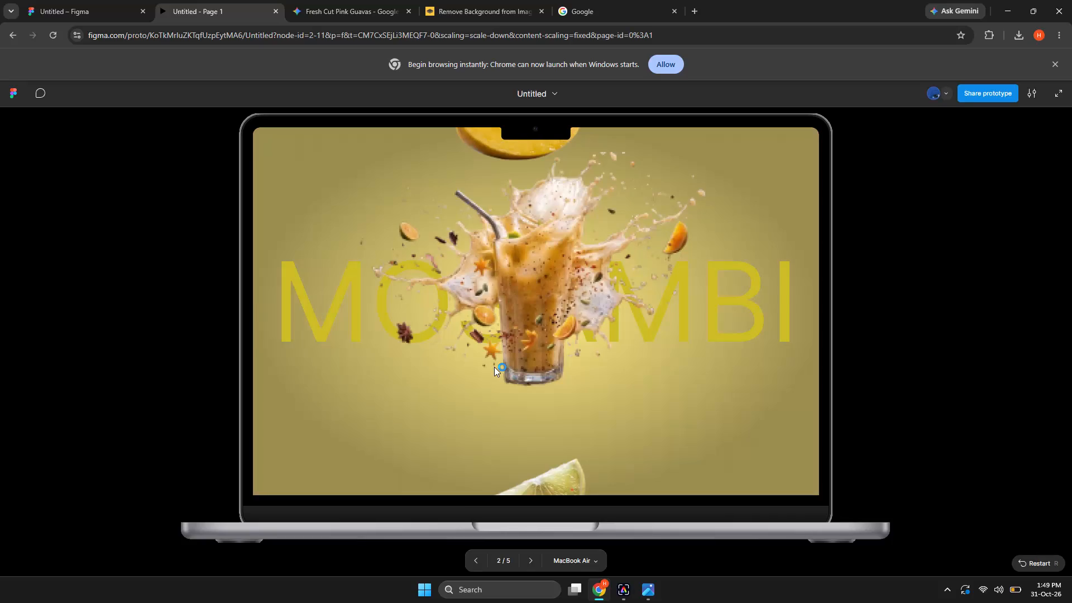